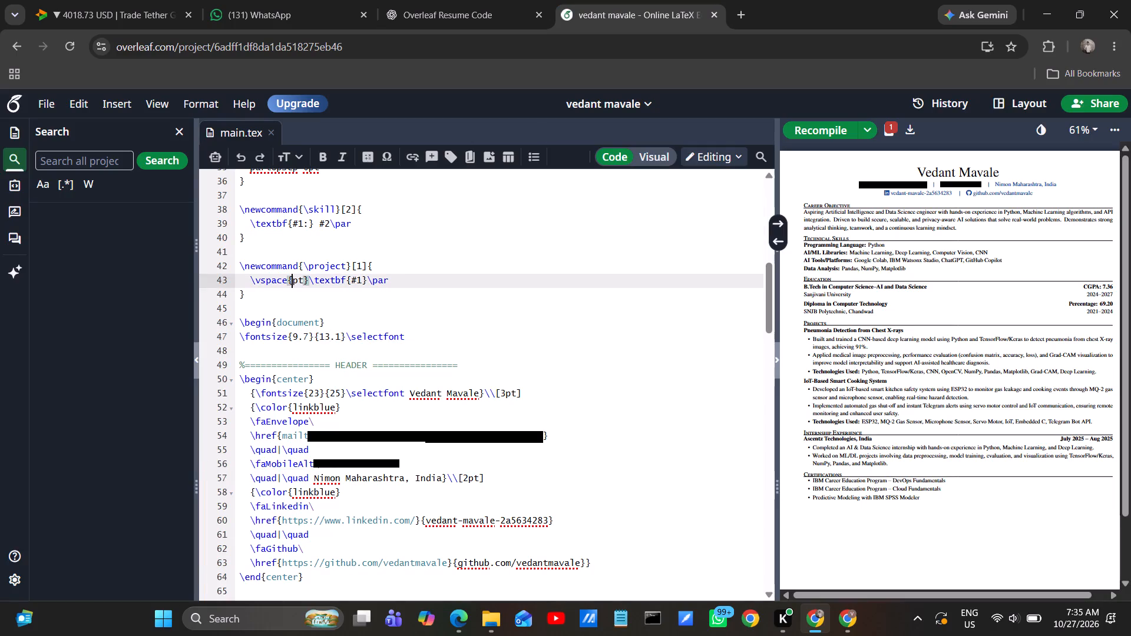
{"action": "key", "text": "4"}
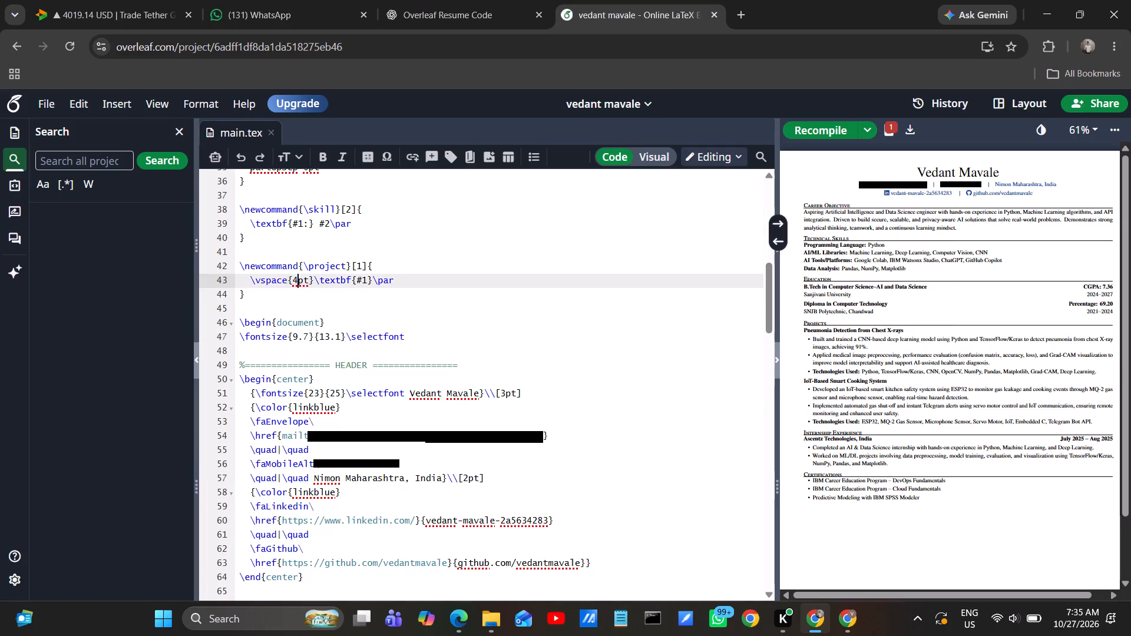
{"action": "left_click", "coordinate": [816, 131]}
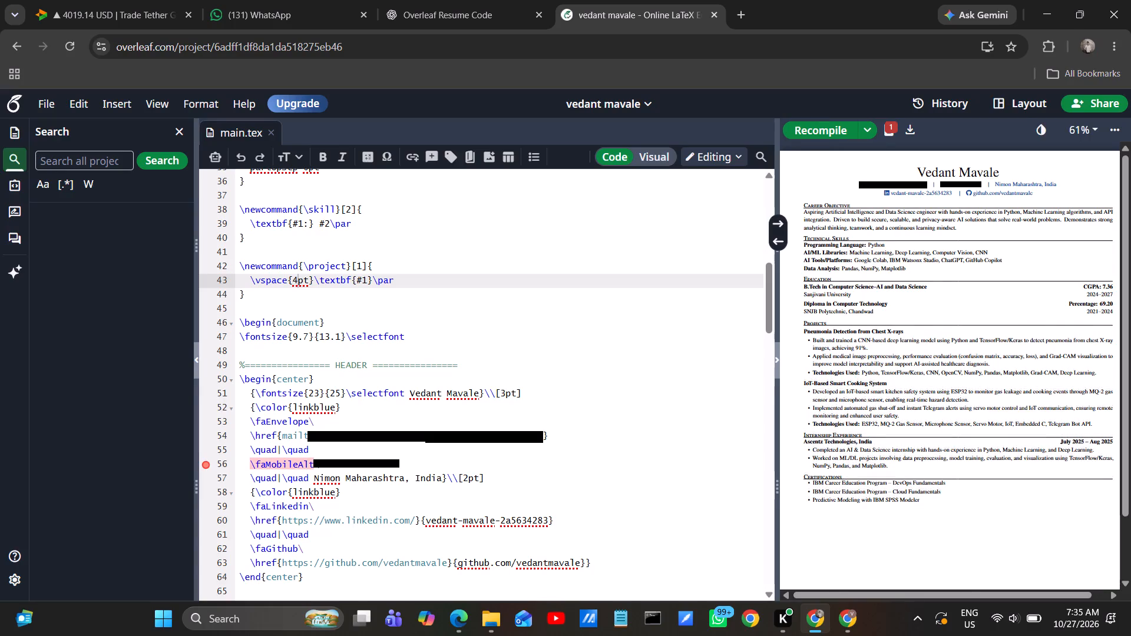
Look through main.tex from the preamble to the projects section for the code controlling the spacing around section headings.
{"action": "scroll", "coordinate": [498, 324], "scroll_direction": "up", "scroll_amount": 3}
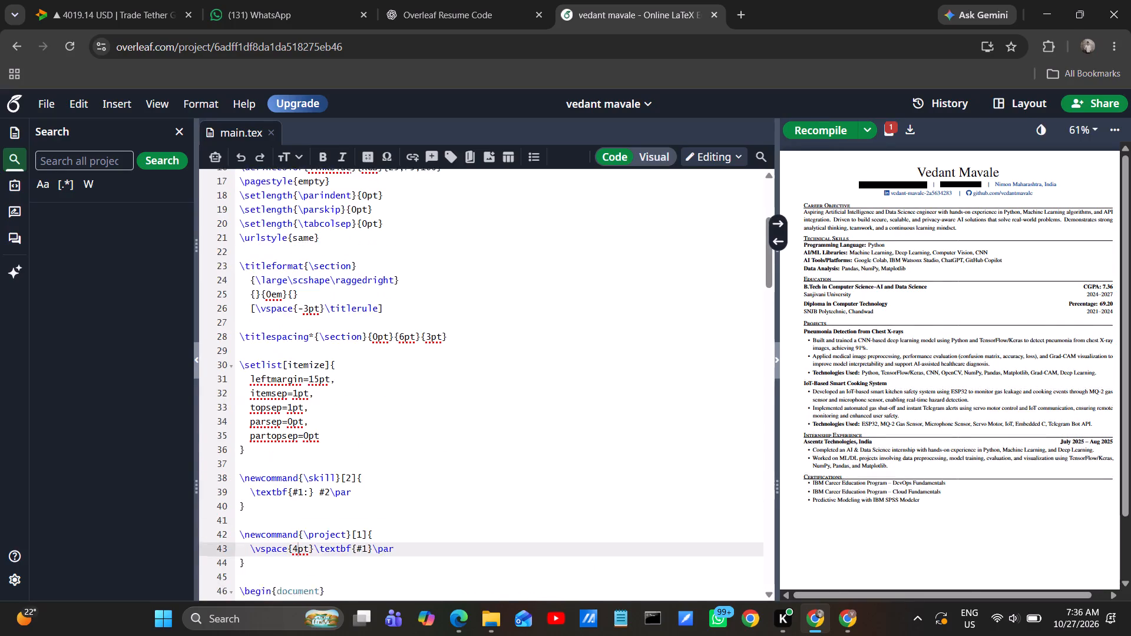
{"action": "scroll", "coordinate": [498, 324], "scroll_direction": "up", "scroll_amount": 10}
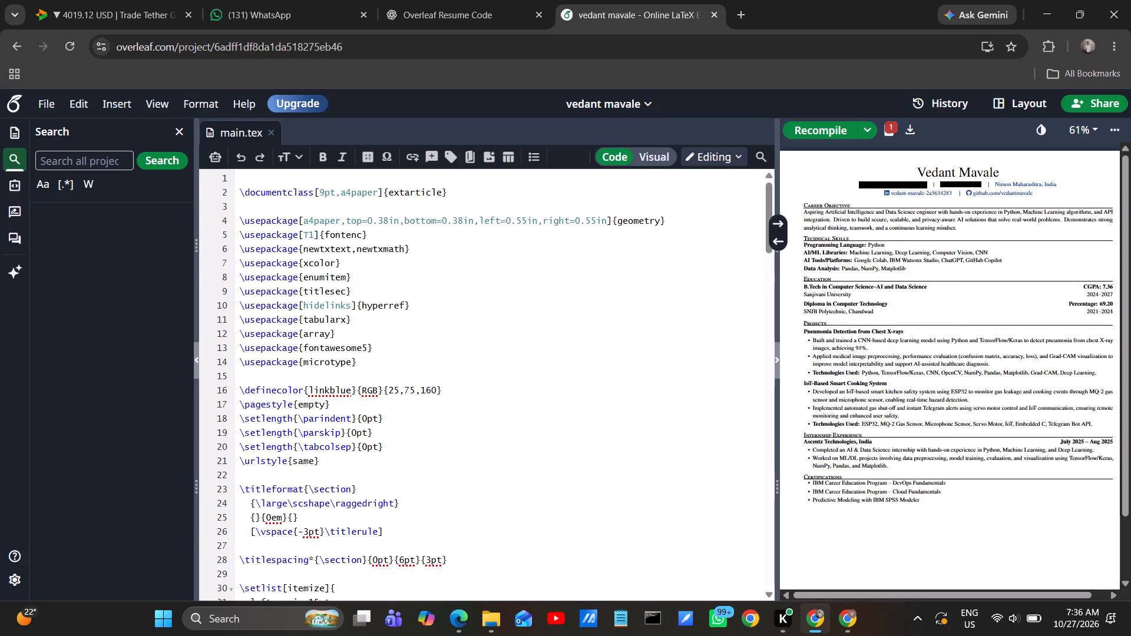
{"action": "scroll", "coordinate": [498, 324], "scroll_direction": "down", "scroll_amount": 4}
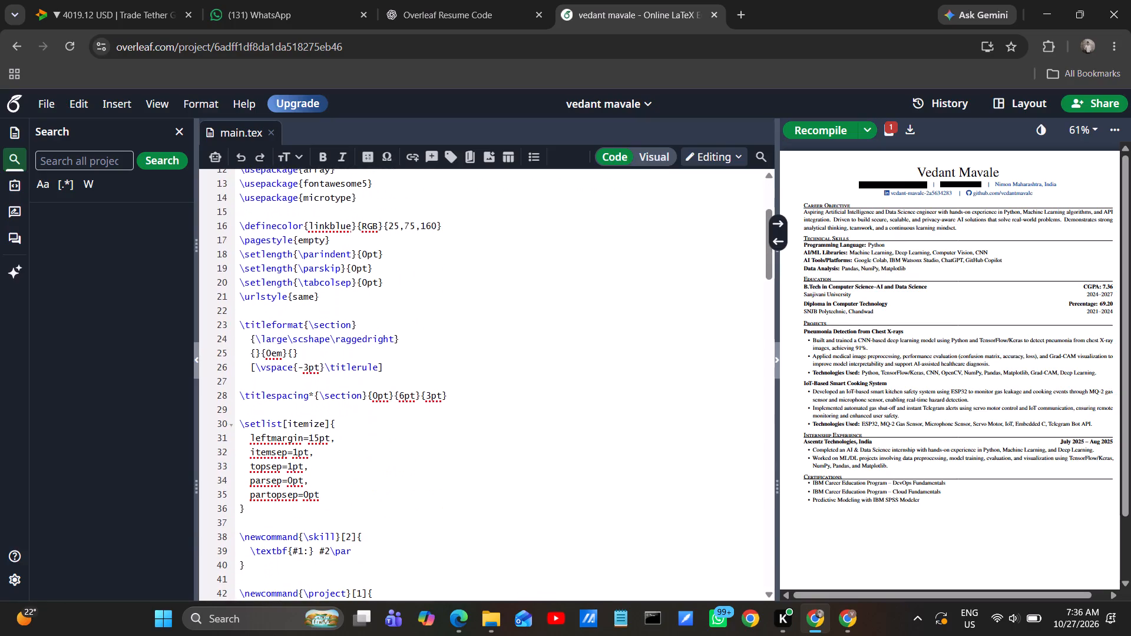
{"action": "scroll", "coordinate": [498, 324], "scroll_direction": "down", "scroll_amount": 2}
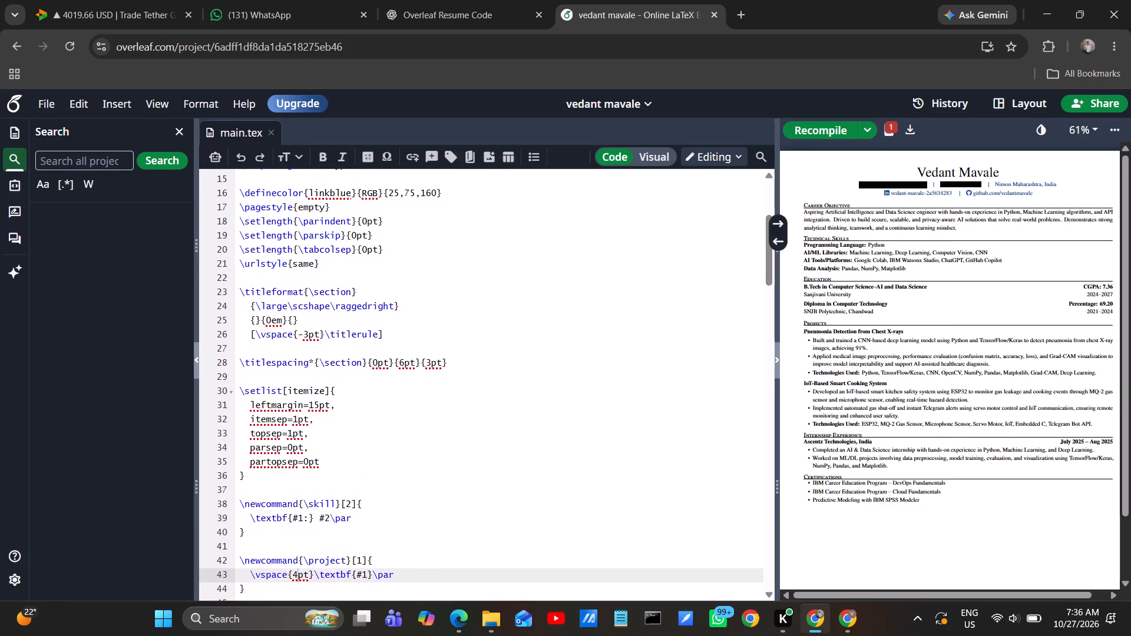
{"action": "scroll", "coordinate": [498, 324], "scroll_direction": "down", "scroll_amount": 3}
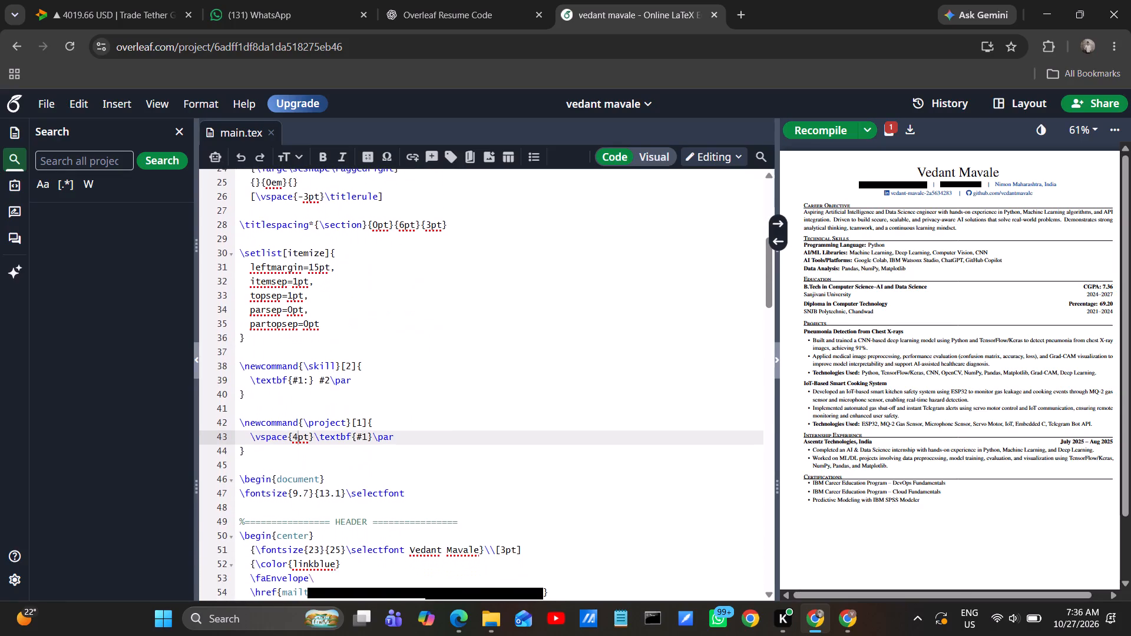
{"action": "scroll", "coordinate": [498, 324], "scroll_direction": "down", "scroll_amount": 5}
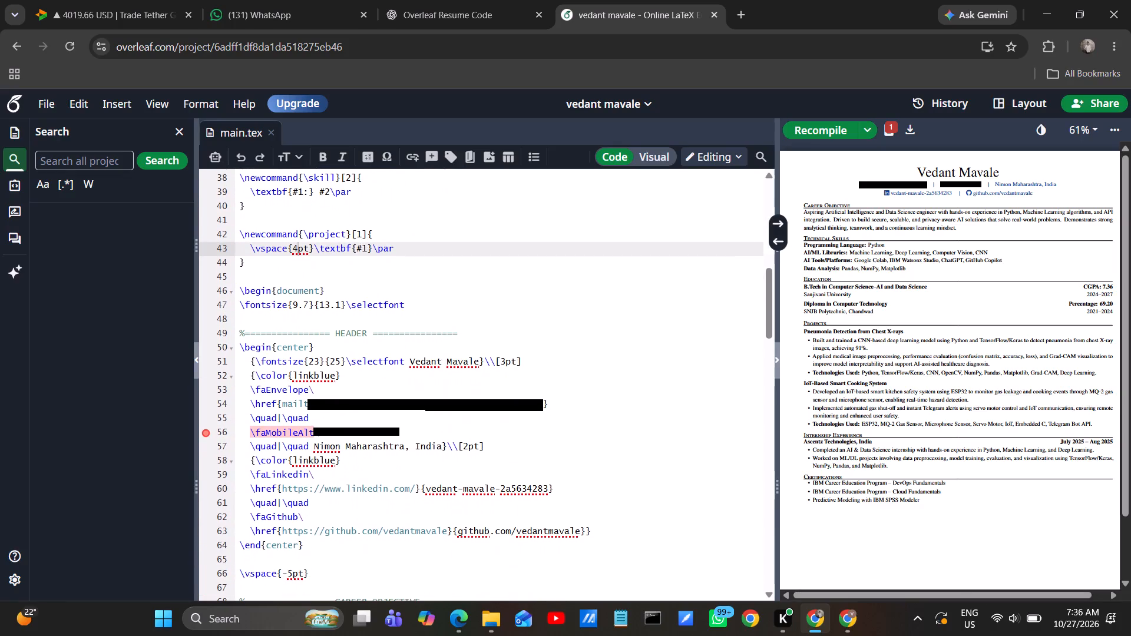
{"action": "scroll", "coordinate": [494, 481], "scroll_direction": "down", "scroll_amount": 1}
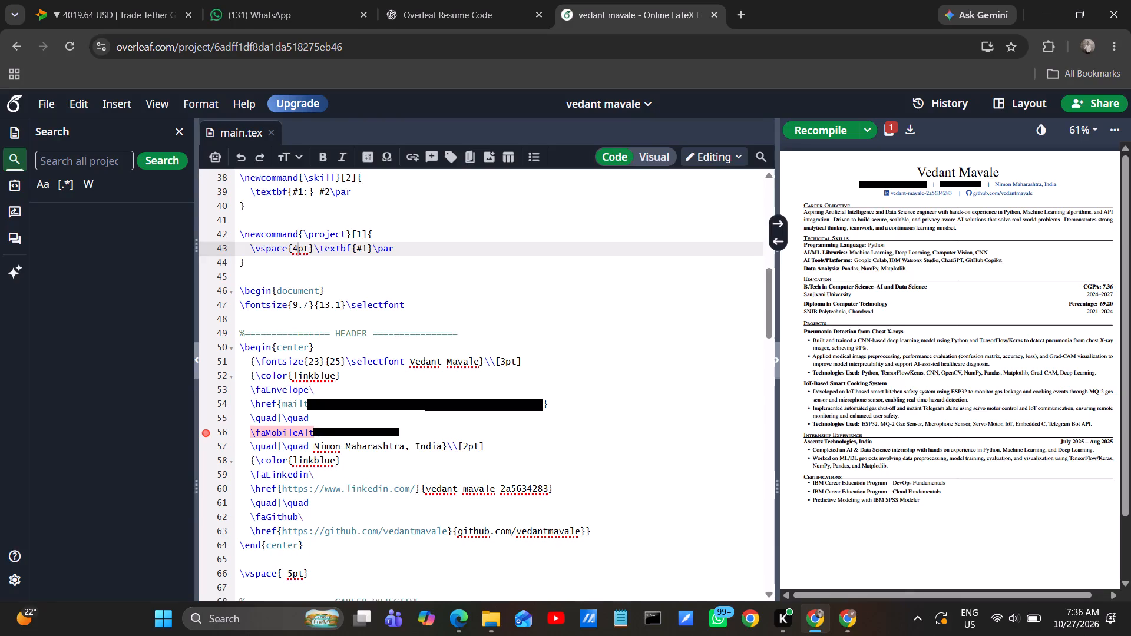
{"action": "scroll", "coordinate": [494, 481], "scroll_direction": "down", "scroll_amount": 1}
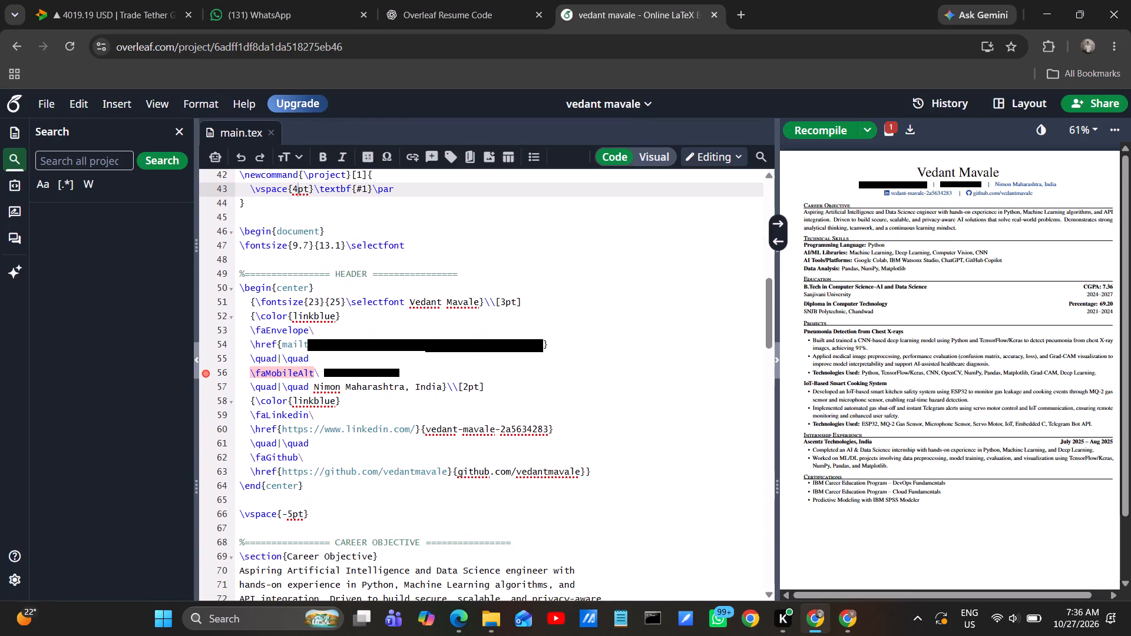
{"action": "scroll", "coordinate": [494, 481], "scroll_direction": "down", "scroll_amount": 3}
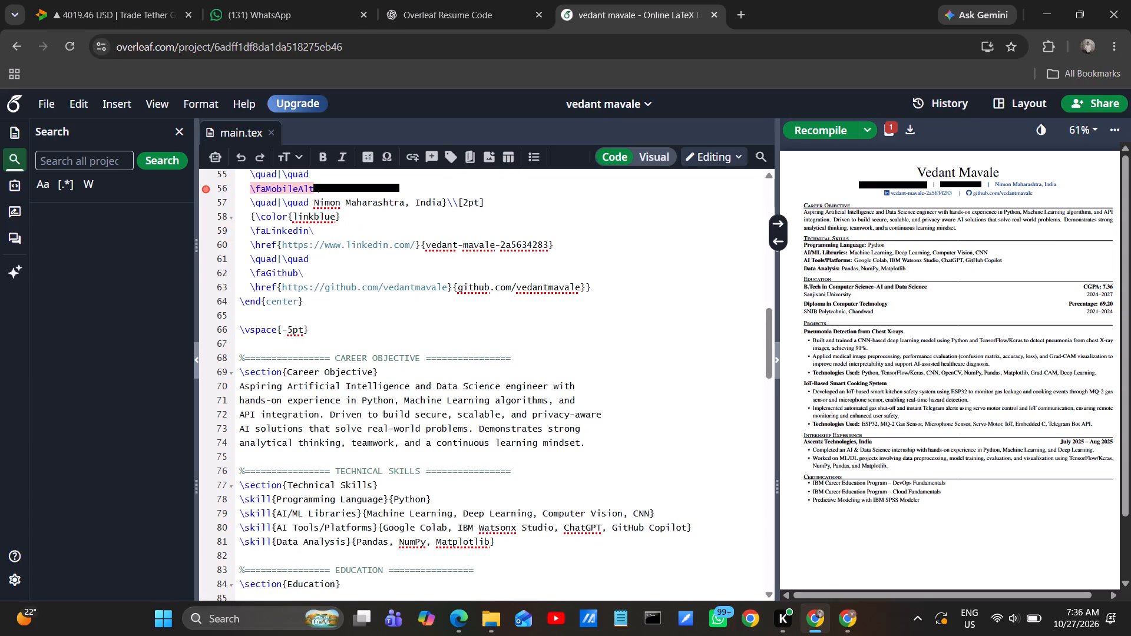
{"action": "scroll", "coordinate": [494, 481], "scroll_direction": "down", "scroll_amount": 4}
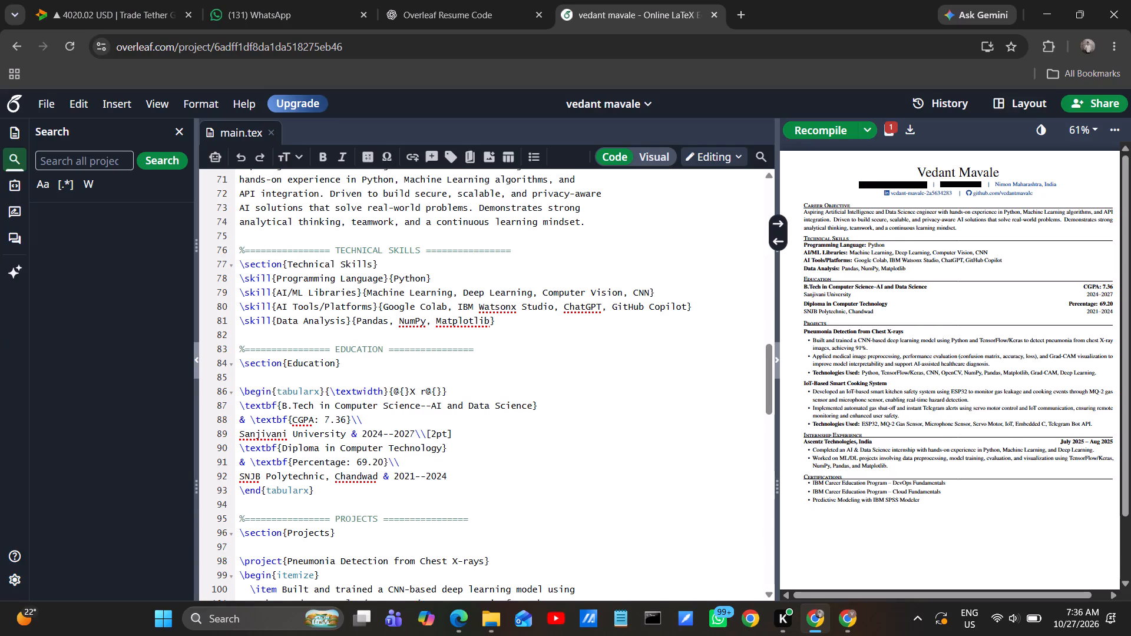
{"action": "scroll", "coordinate": [494, 481], "scroll_direction": "down", "scroll_amount": 3}
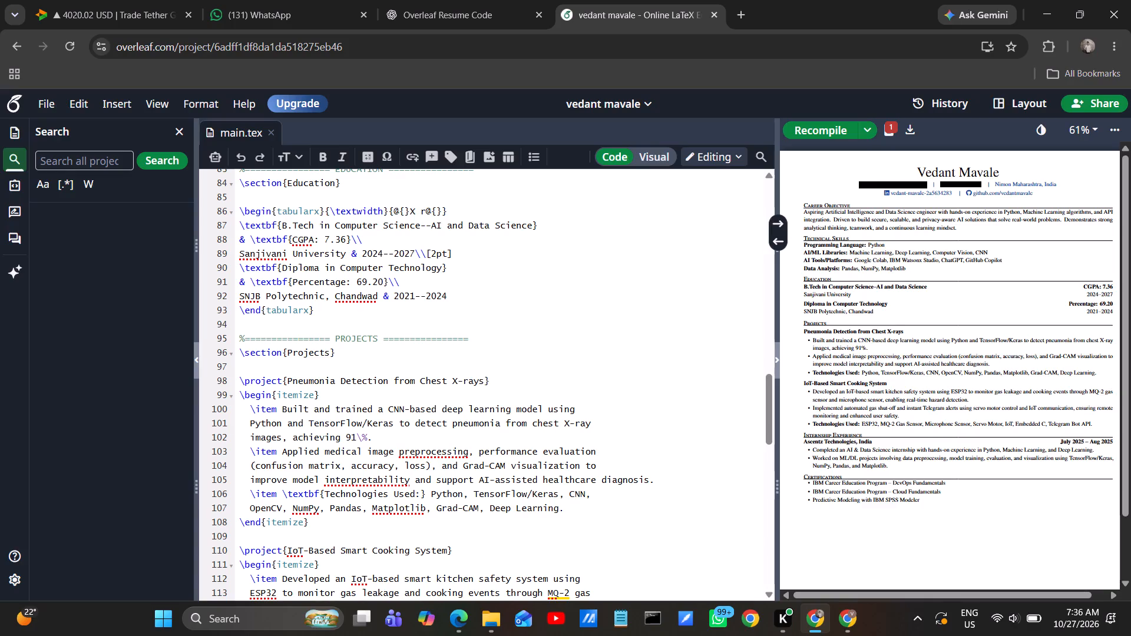
{"action": "scroll", "coordinate": [435, 255], "scroll_direction": "up", "scroll_amount": 1}
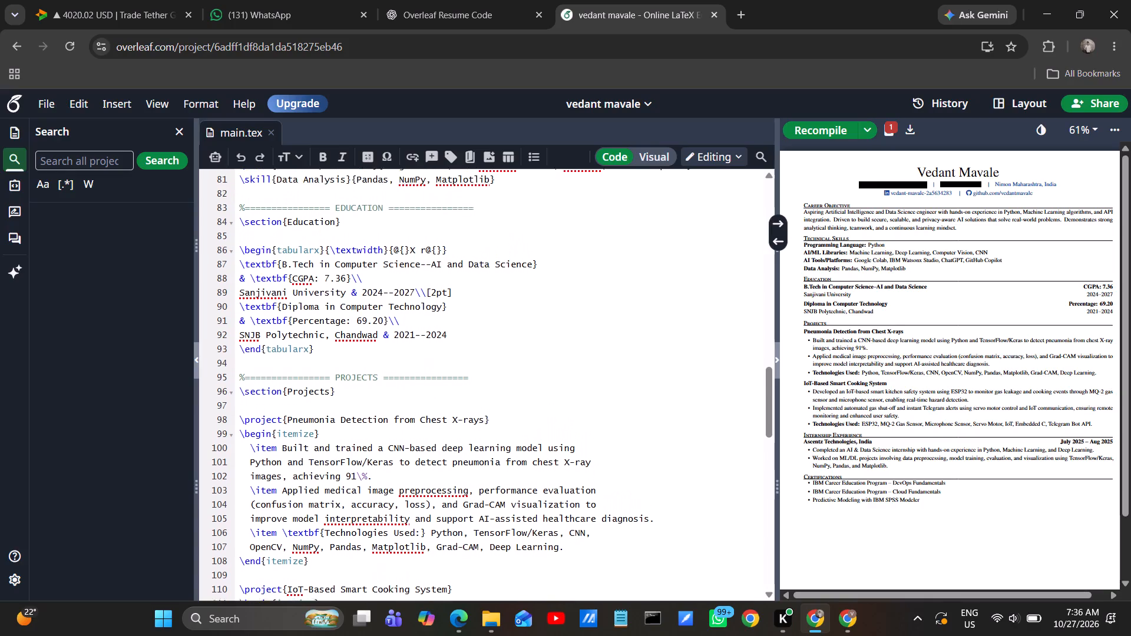
{"action": "scroll", "coordinate": [435, 255], "scroll_direction": "up", "scroll_amount": 2}
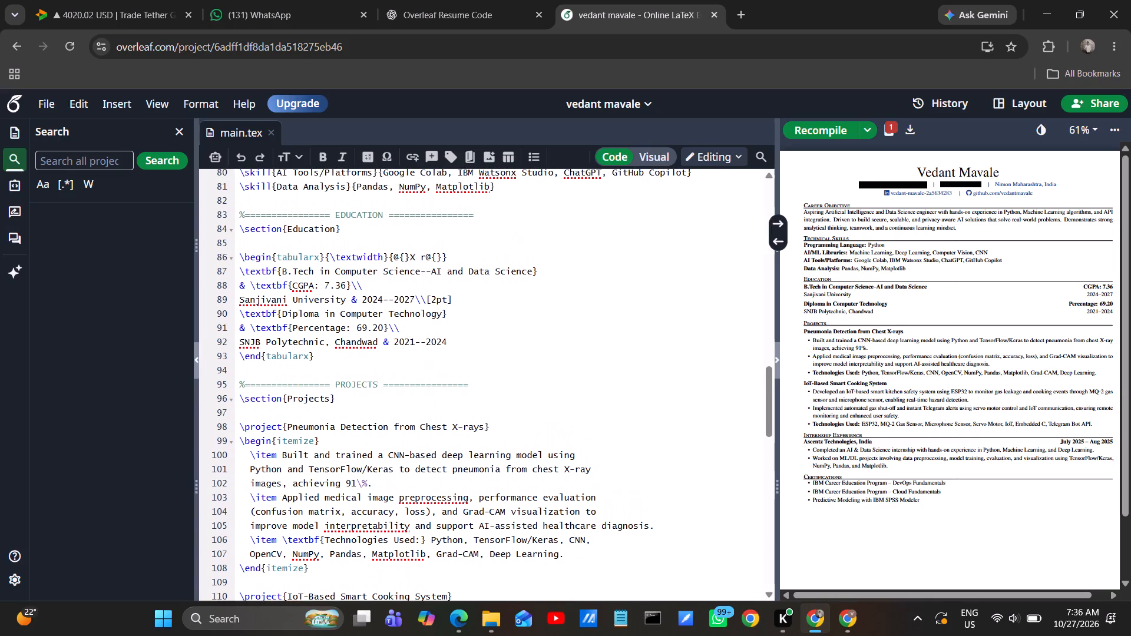
{"action": "scroll", "coordinate": [435, 255], "scroll_direction": "up", "scroll_amount": 1}
{"action": "scroll", "coordinate": [435, 255], "scroll_direction": "down", "scroll_amount": 3}
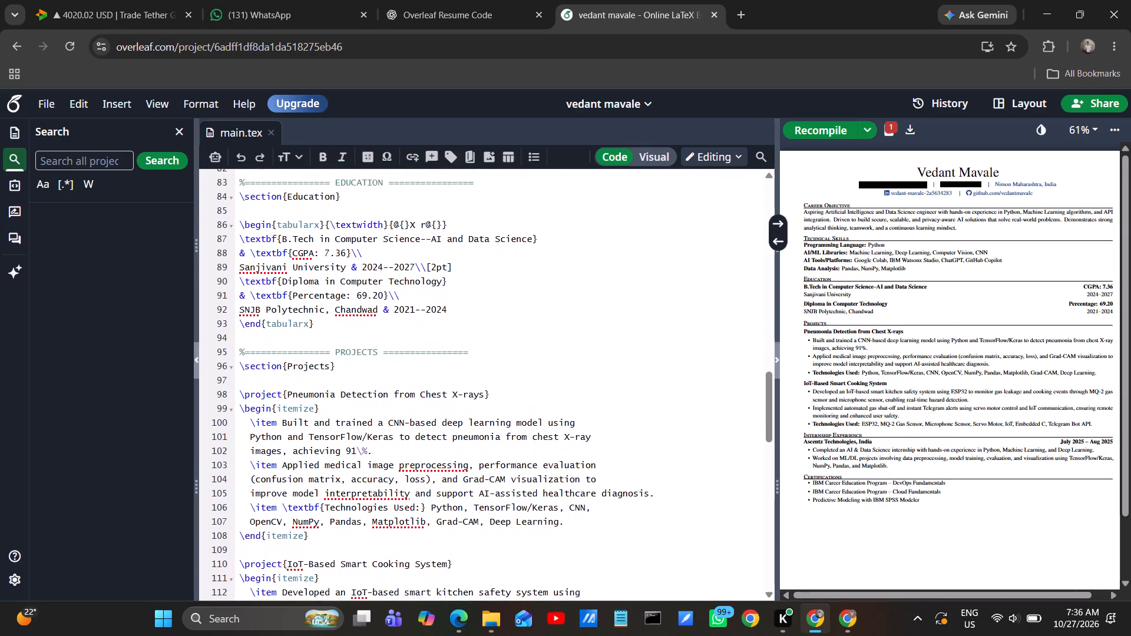
{"action": "scroll", "coordinate": [435, 255], "scroll_direction": "down", "scroll_amount": 7}
{"action": "scroll", "coordinate": [435, 255], "scroll_direction": "up", "scroll_amount": 10}
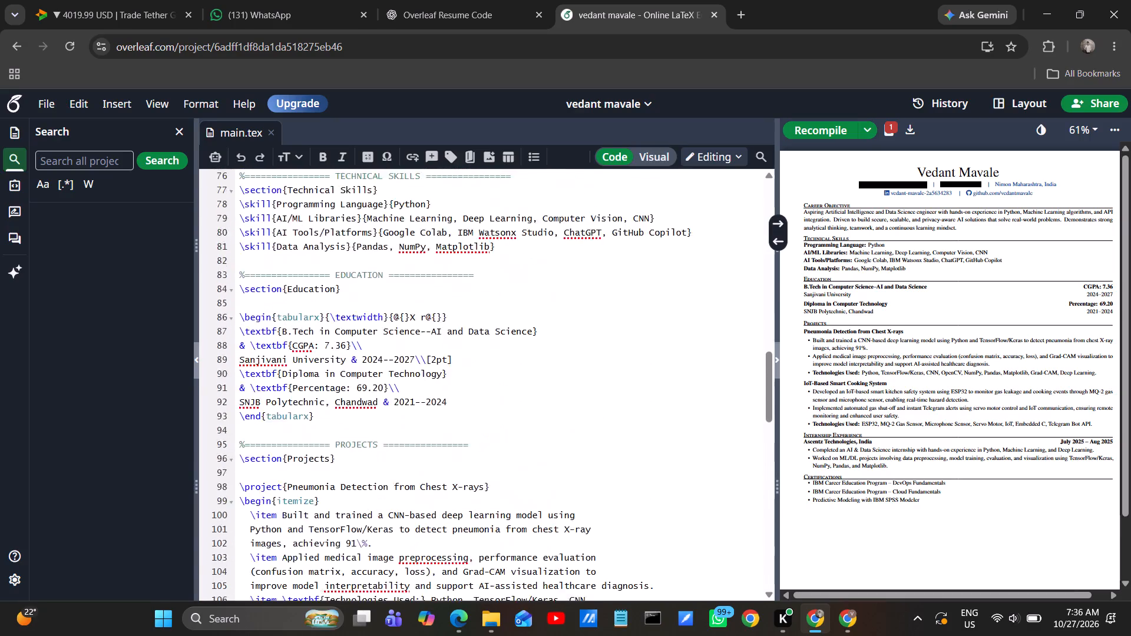
{"action": "scroll", "coordinate": [435, 255], "scroll_direction": "up", "scroll_amount": 4}
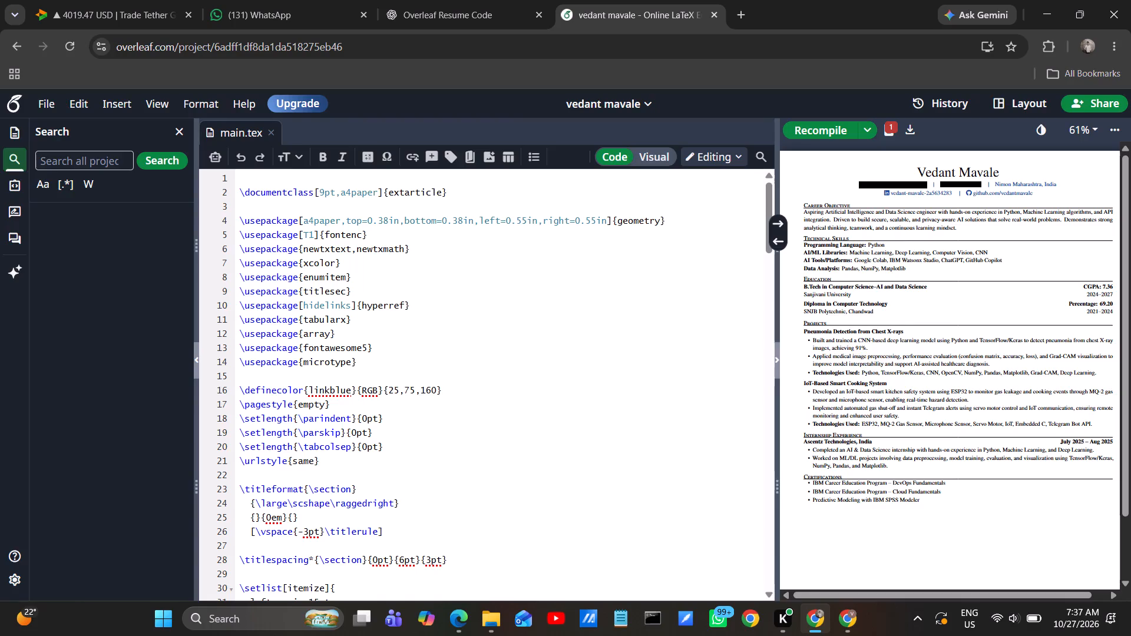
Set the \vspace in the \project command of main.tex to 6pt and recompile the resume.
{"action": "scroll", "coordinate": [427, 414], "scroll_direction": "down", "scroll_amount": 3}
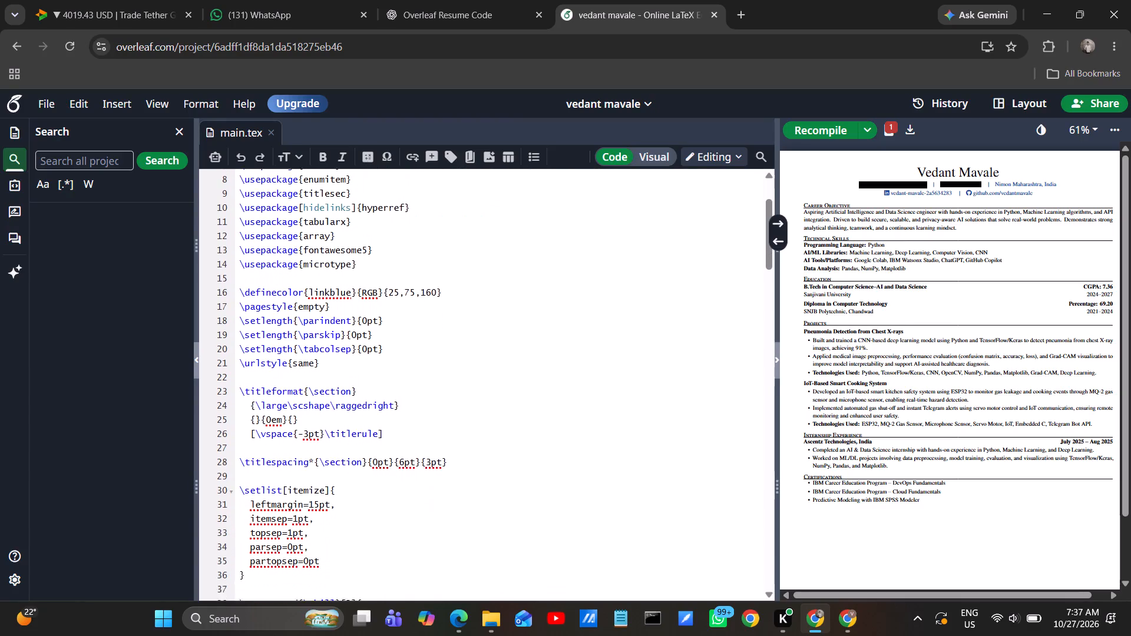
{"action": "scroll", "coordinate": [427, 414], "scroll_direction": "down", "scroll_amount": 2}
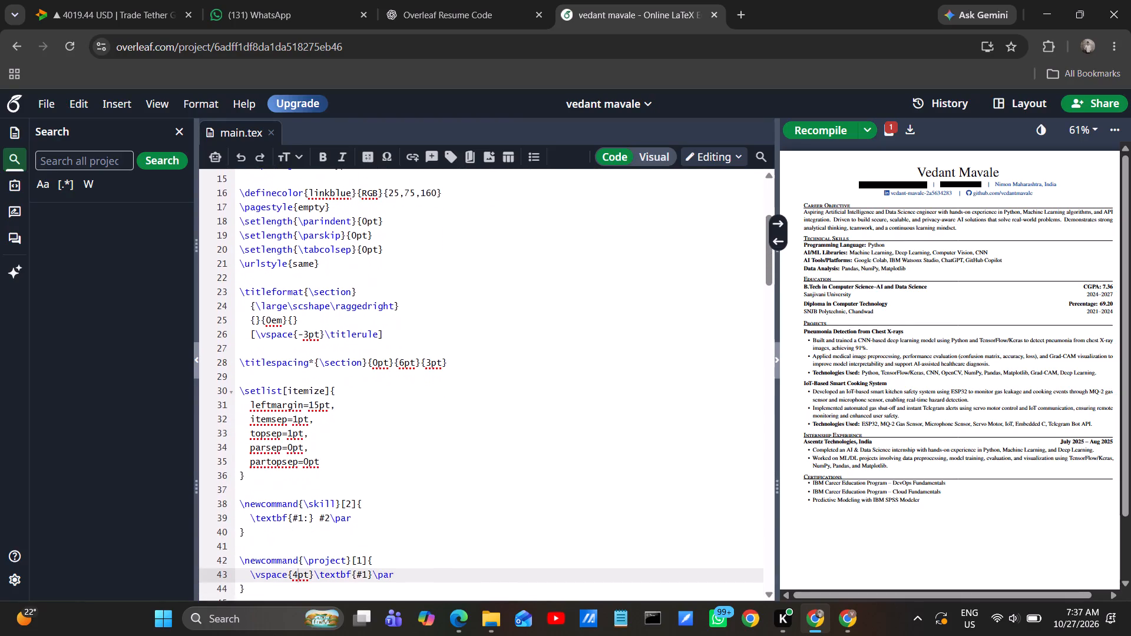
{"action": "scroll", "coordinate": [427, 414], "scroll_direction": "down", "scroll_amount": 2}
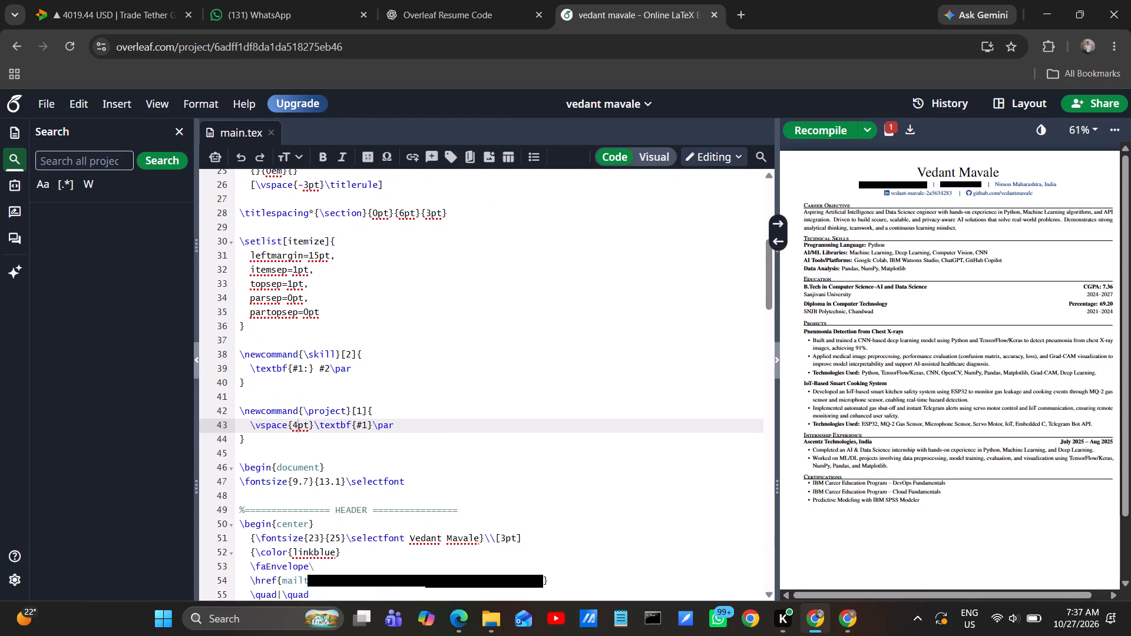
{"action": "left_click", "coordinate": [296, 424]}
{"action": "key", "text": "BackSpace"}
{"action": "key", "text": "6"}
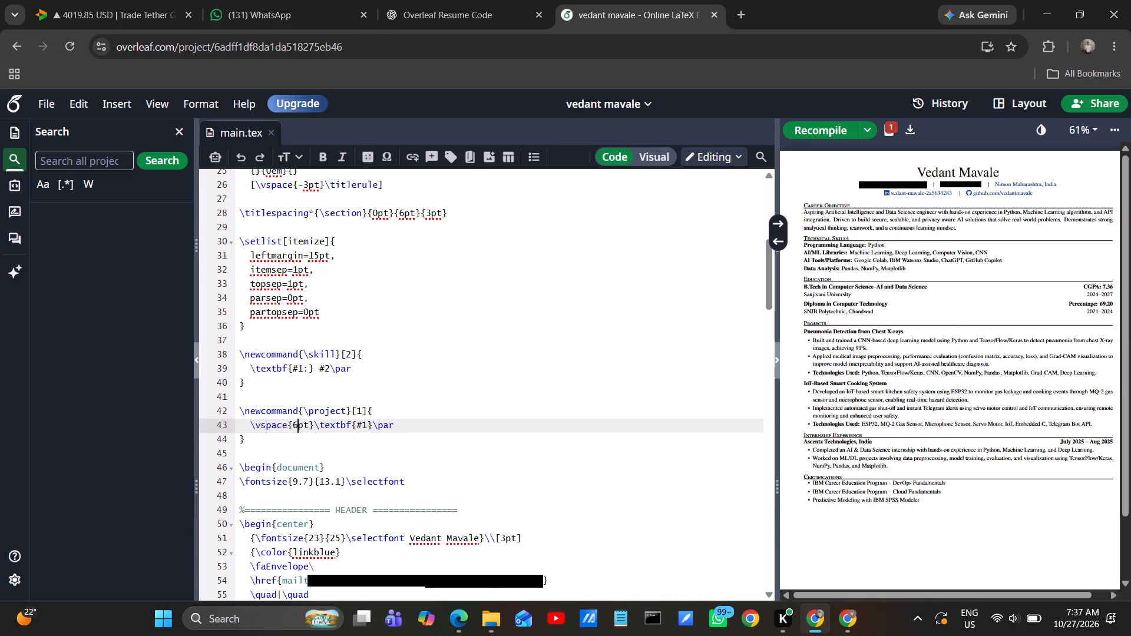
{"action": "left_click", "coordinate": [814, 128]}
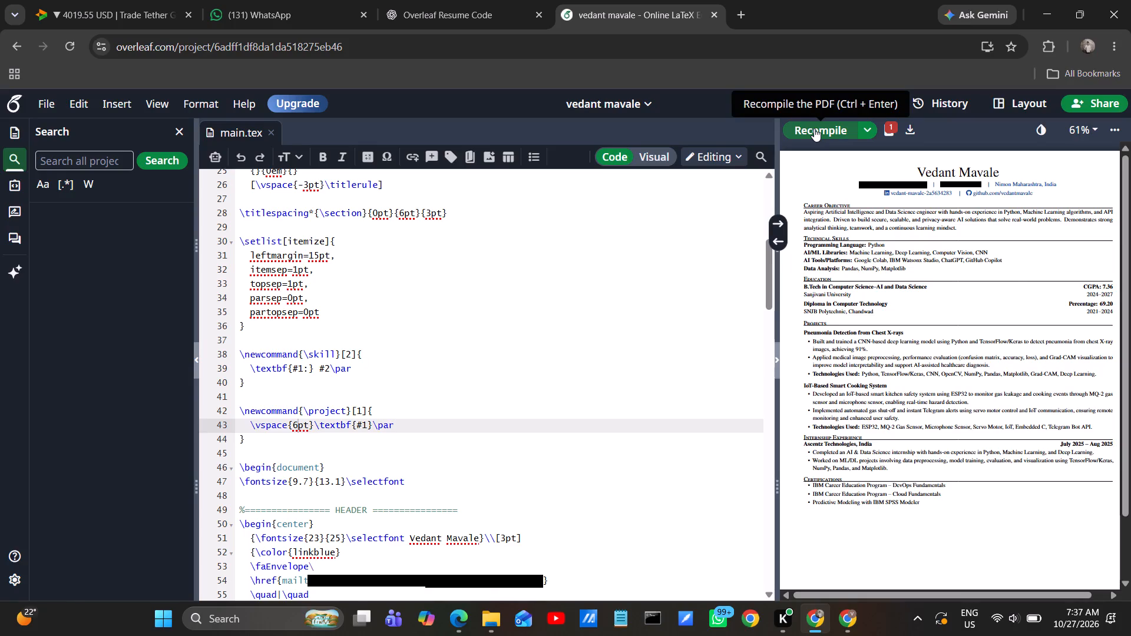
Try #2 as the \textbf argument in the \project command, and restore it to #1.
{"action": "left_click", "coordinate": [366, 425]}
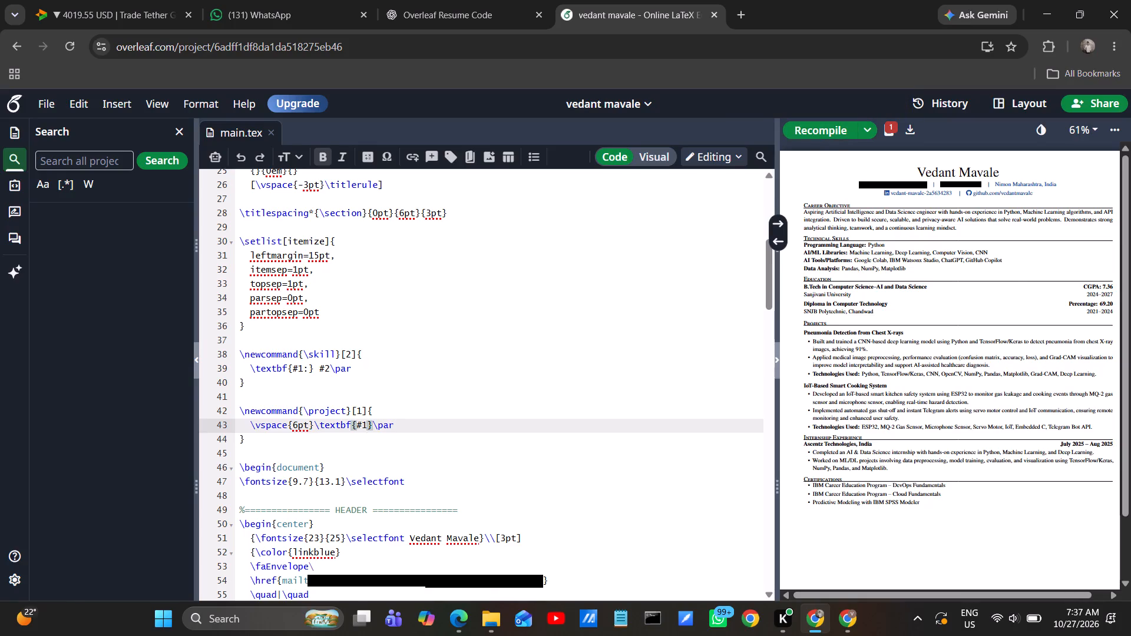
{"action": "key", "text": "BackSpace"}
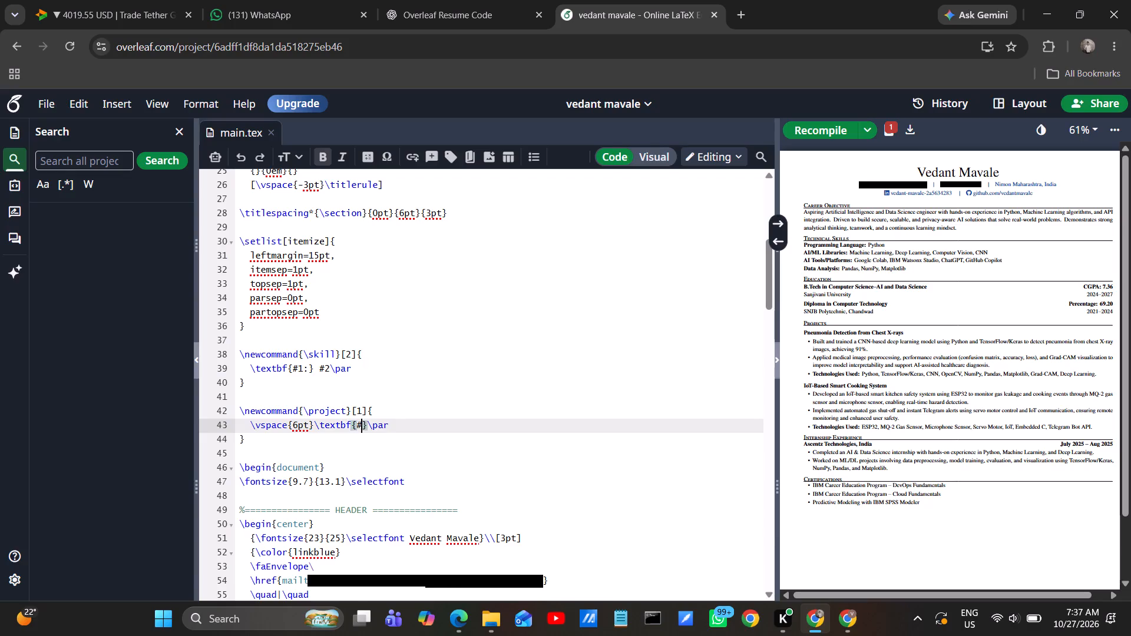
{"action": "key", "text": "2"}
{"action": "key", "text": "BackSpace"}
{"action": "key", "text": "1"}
{"action": "left_click", "coordinate": [426, 6]}
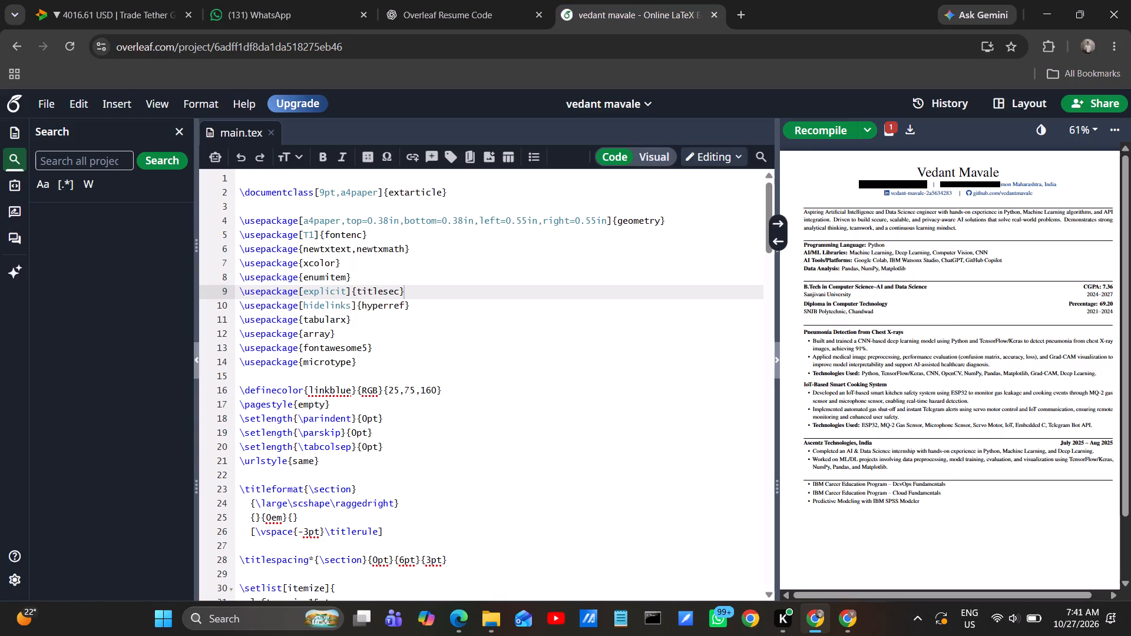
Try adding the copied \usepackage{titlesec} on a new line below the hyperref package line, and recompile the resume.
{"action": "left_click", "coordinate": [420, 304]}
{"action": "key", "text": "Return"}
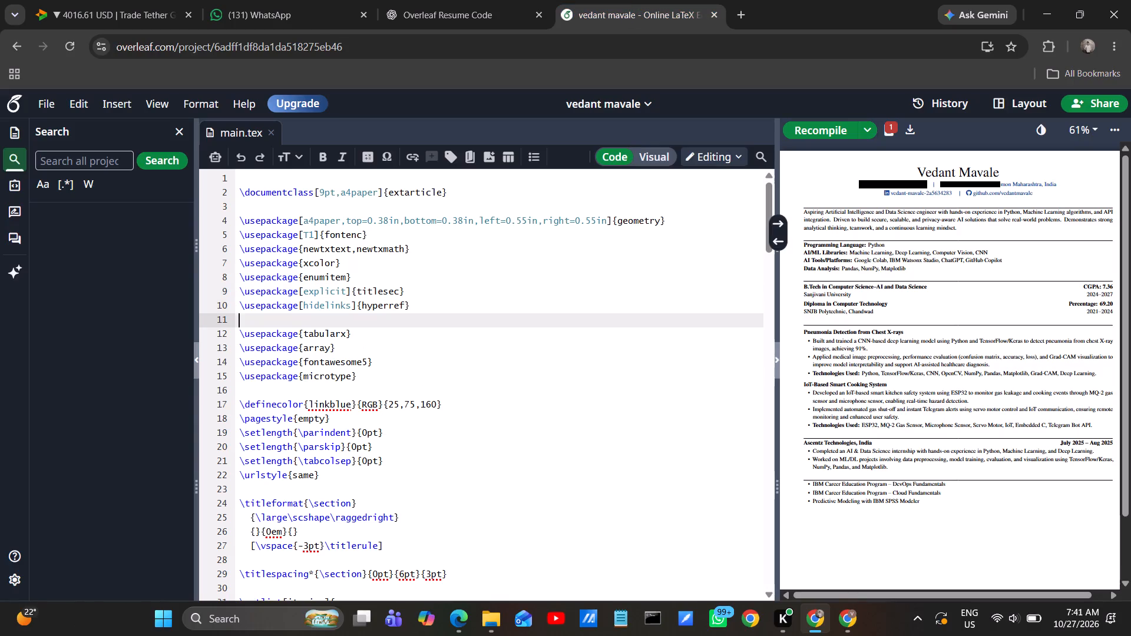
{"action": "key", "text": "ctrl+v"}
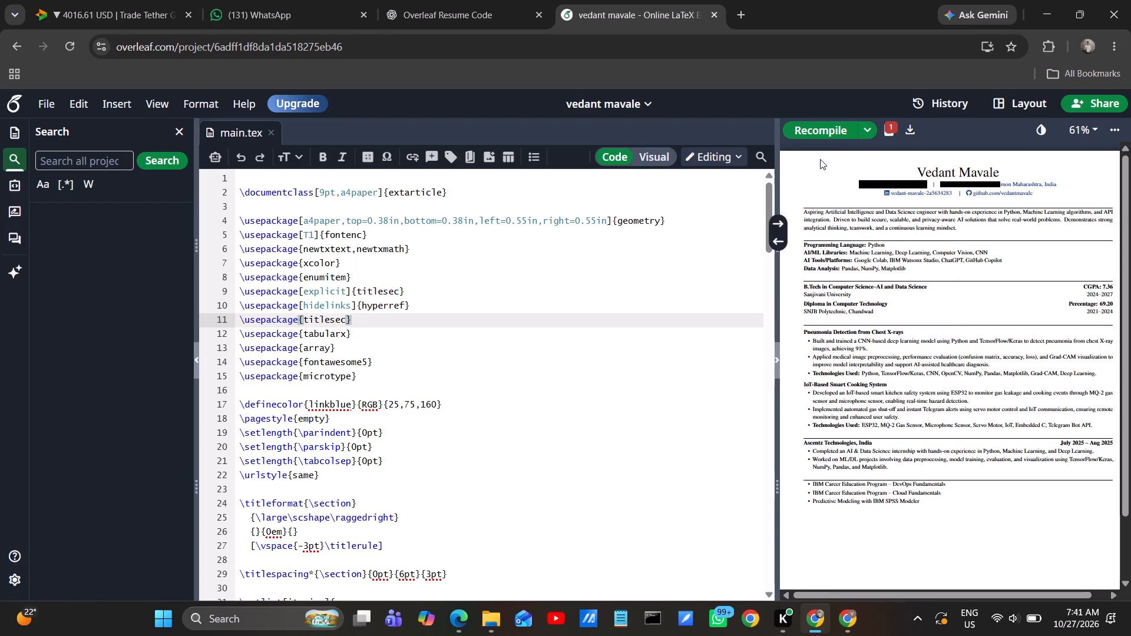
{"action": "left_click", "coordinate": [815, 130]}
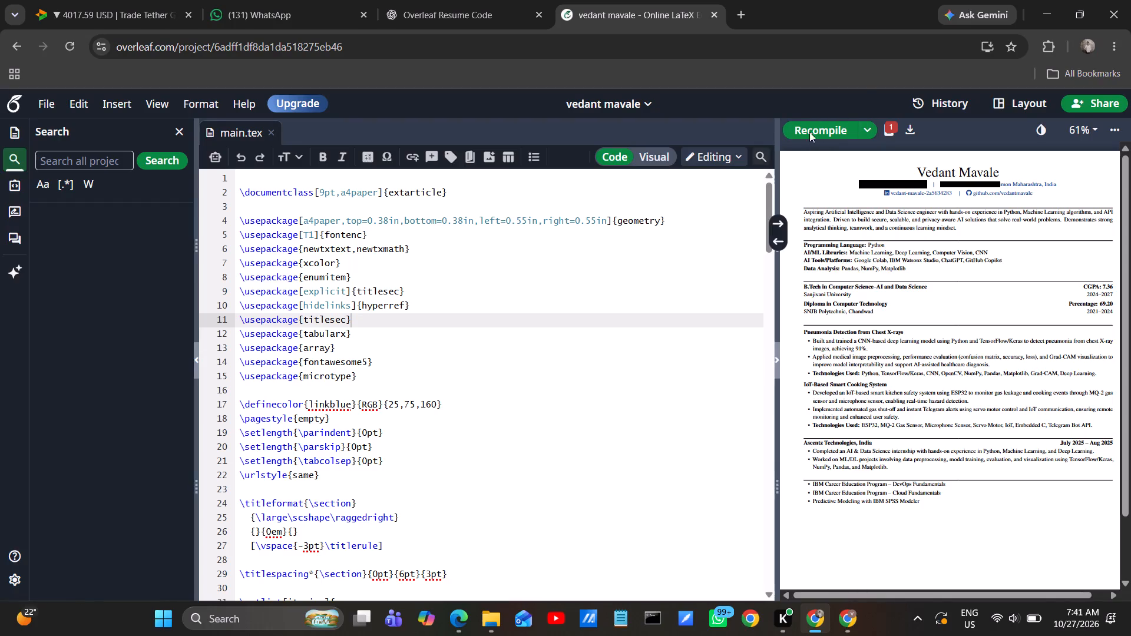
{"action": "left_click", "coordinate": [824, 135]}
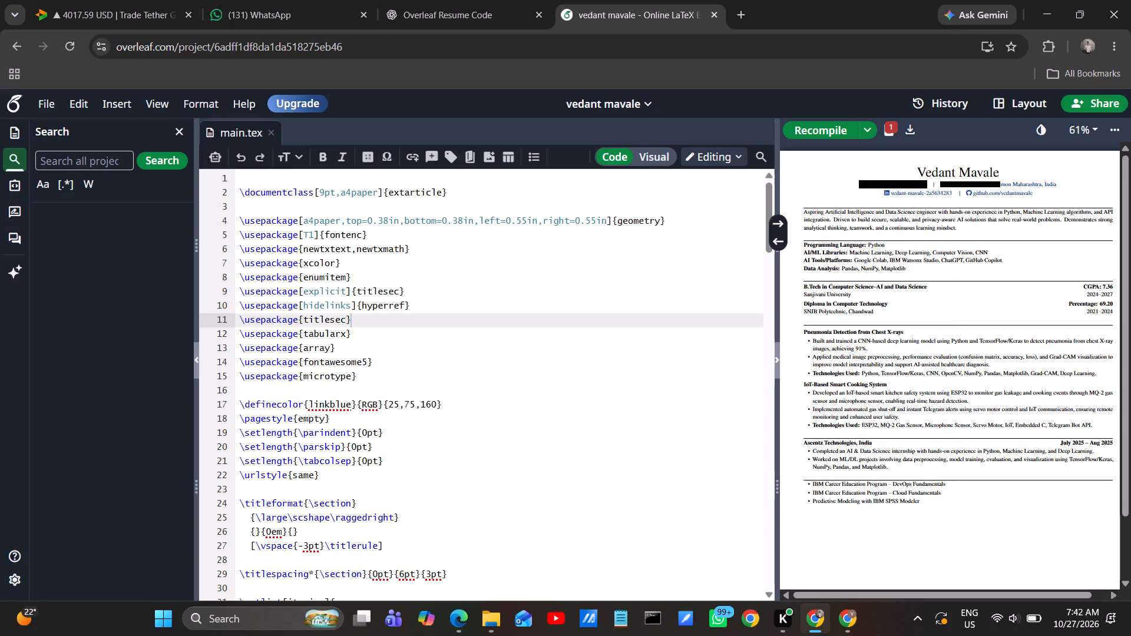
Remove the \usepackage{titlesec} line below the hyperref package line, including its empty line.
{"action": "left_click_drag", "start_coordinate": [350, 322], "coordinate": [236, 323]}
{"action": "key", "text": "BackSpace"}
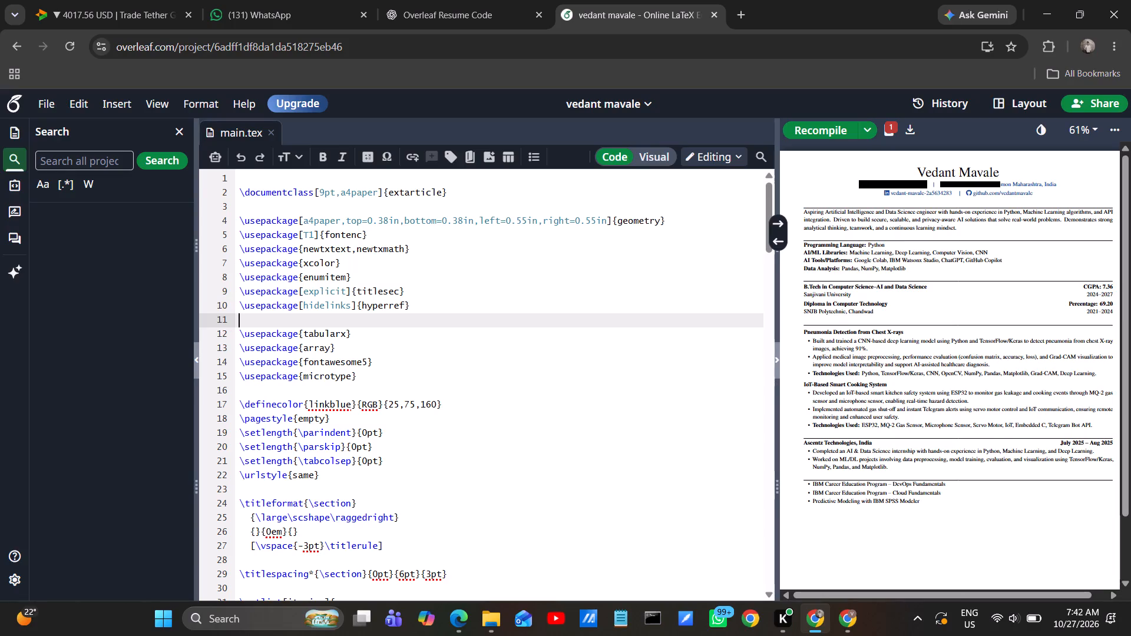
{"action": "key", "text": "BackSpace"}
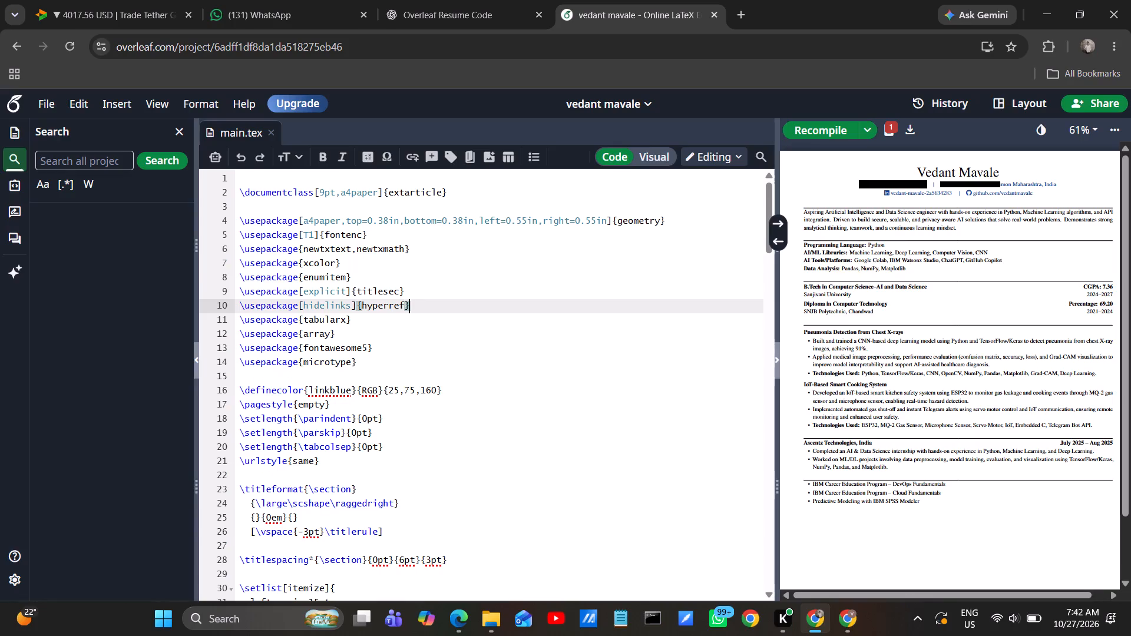
Insert \usepackage{titlesec} on a new line between the enumitem line and the explicit titlesec line, and recompile the resume.
{"action": "left_click", "coordinate": [354, 279]}
{"action": "key", "text": "Return"}
{"action": "key", "text": "ctrl+v"}
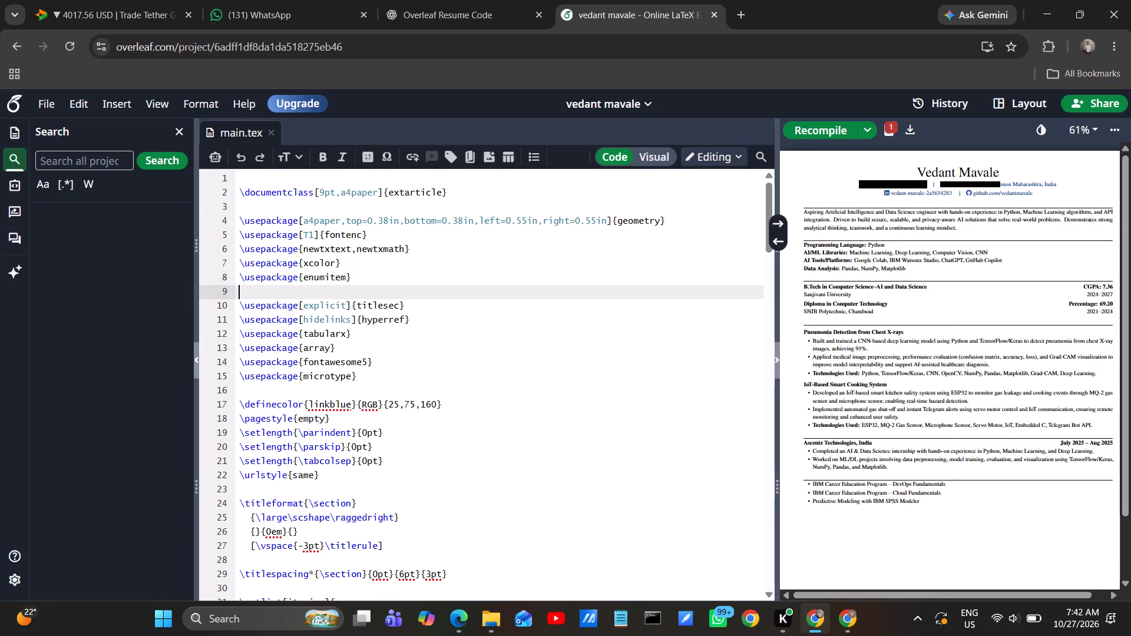
{"action": "left_click", "coordinate": [812, 133]}
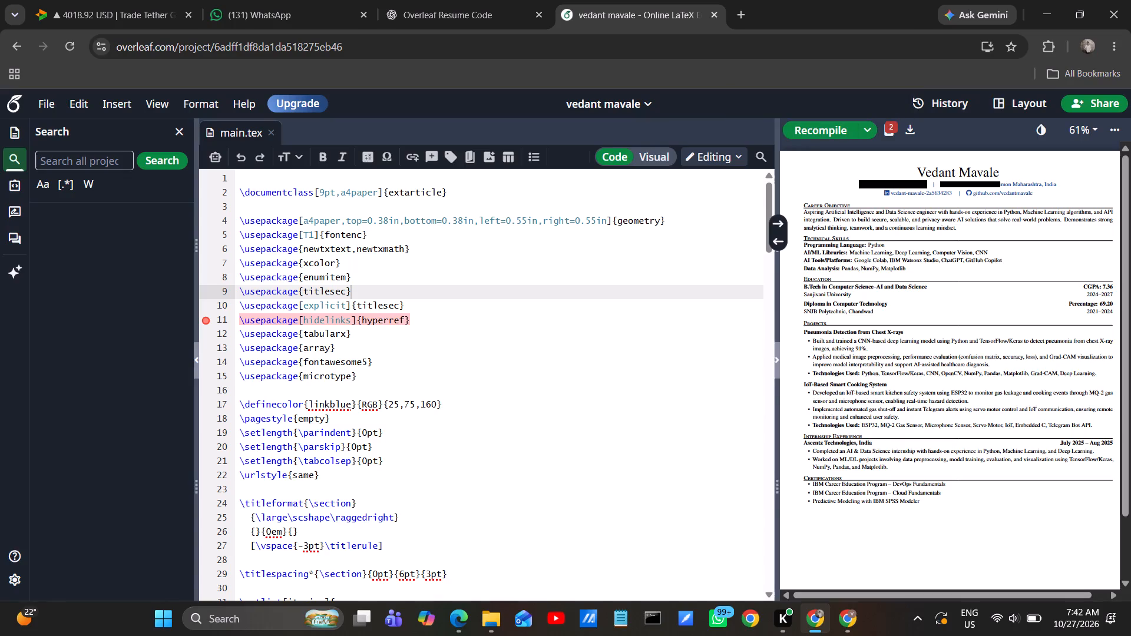
Copy \vspace{-5pt} from below the header block and paste it on a new line under \section{Career Objective}.
{"action": "scroll", "coordinate": [521, 412], "scroll_direction": "up", "scroll_amount": 3}
{"action": "scroll", "coordinate": [521, 412], "scroll_direction": "down", "scroll_amount": 2}
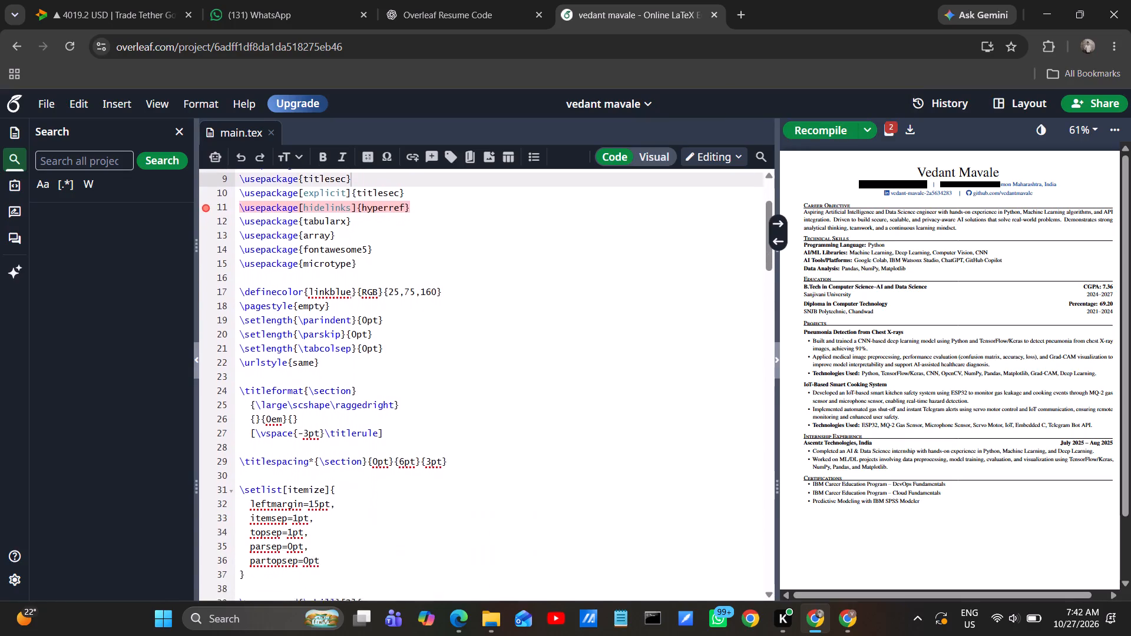
{"action": "scroll", "coordinate": [521, 412], "scroll_direction": "down", "scroll_amount": 7}
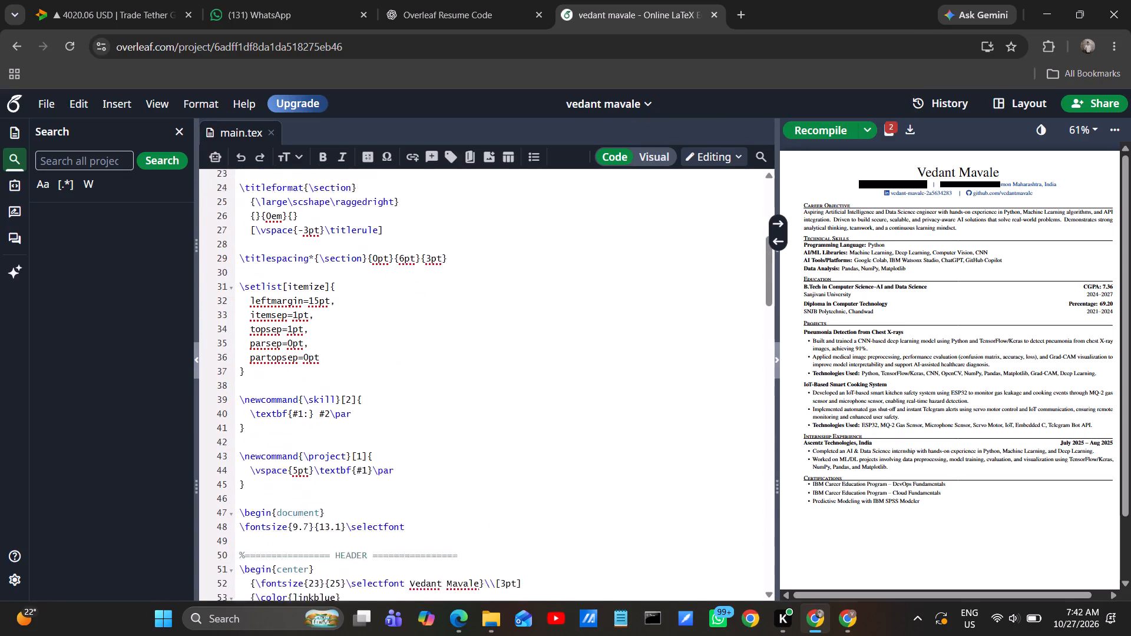
{"action": "scroll", "coordinate": [521, 412], "scroll_direction": "down", "scroll_amount": 3}
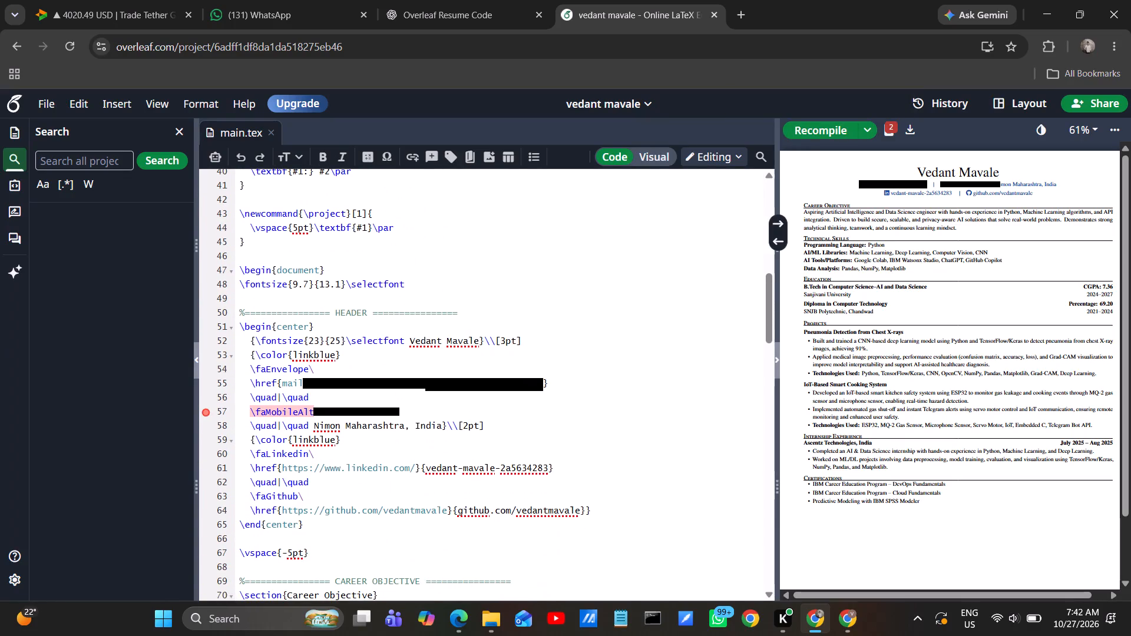
{"action": "scroll", "coordinate": [521, 412], "scroll_direction": "down", "scroll_amount": 4}
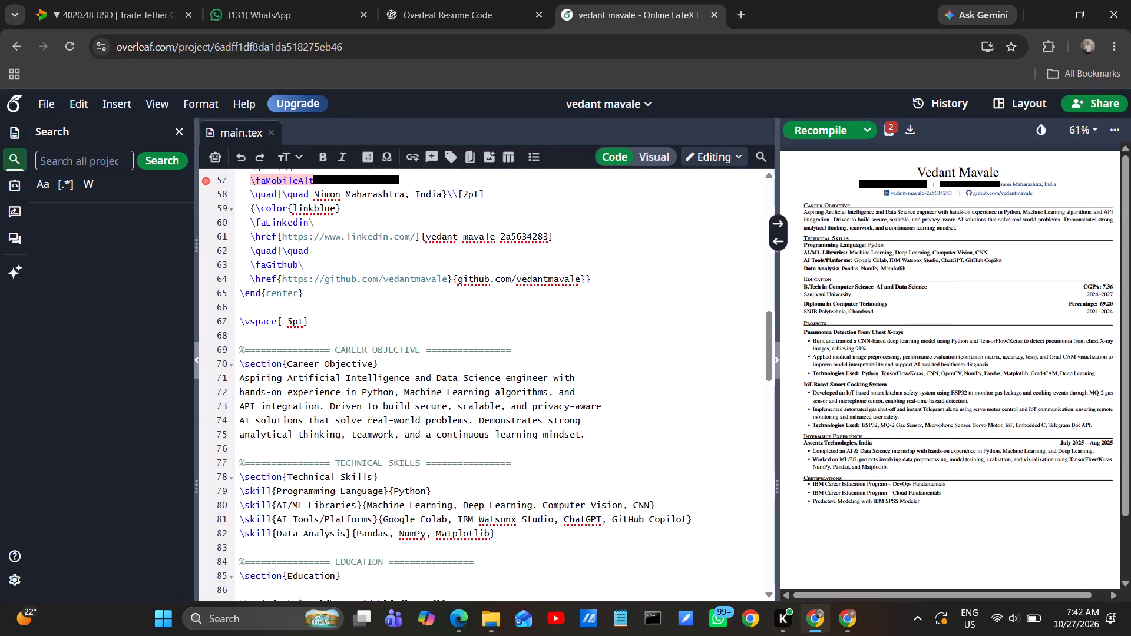
{"action": "left_click_drag", "start_coordinate": [313, 319], "coordinate": [236, 322]}
{"action": "key", "text": "ctrl+c"}
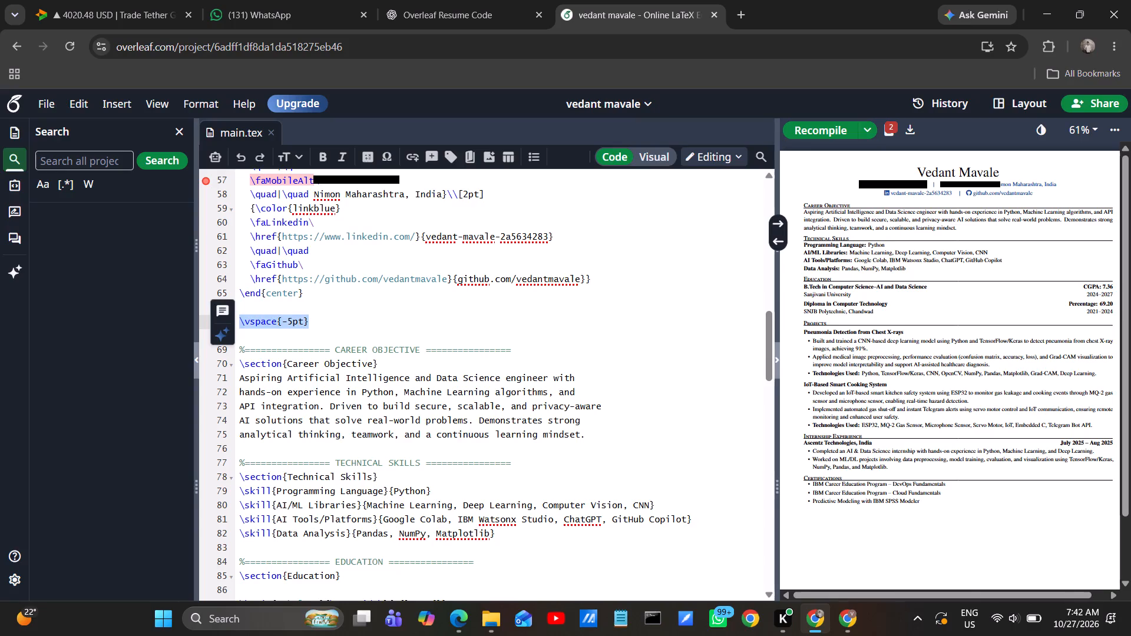
{"action": "left_click", "coordinate": [391, 363]}
{"action": "key", "text": "Return"}
{"action": "key", "text": "ctrl+v"}
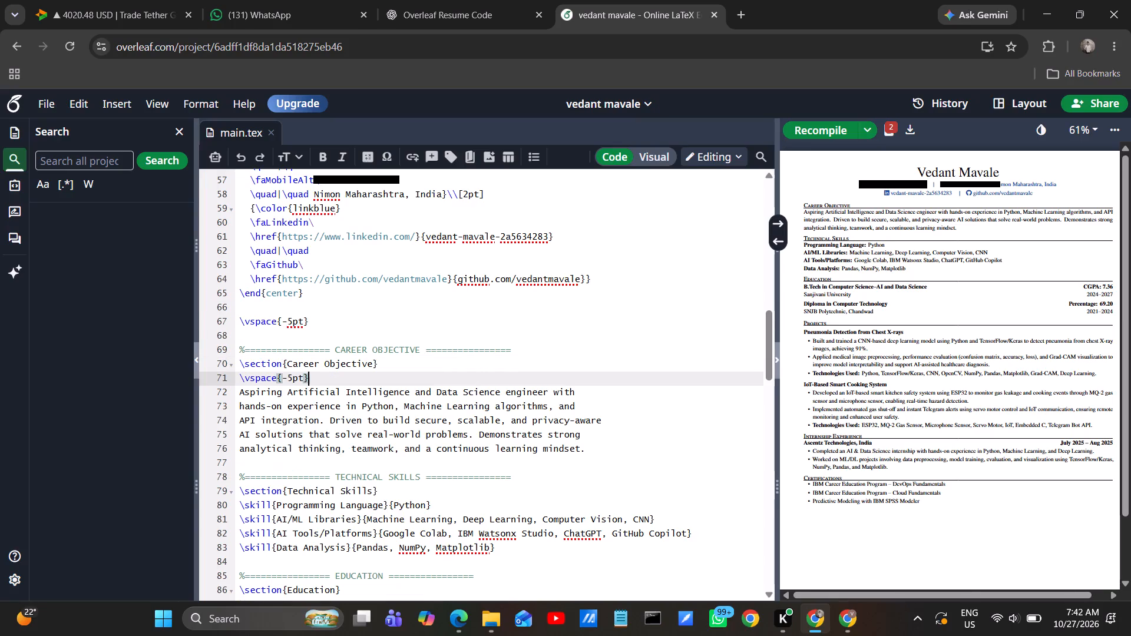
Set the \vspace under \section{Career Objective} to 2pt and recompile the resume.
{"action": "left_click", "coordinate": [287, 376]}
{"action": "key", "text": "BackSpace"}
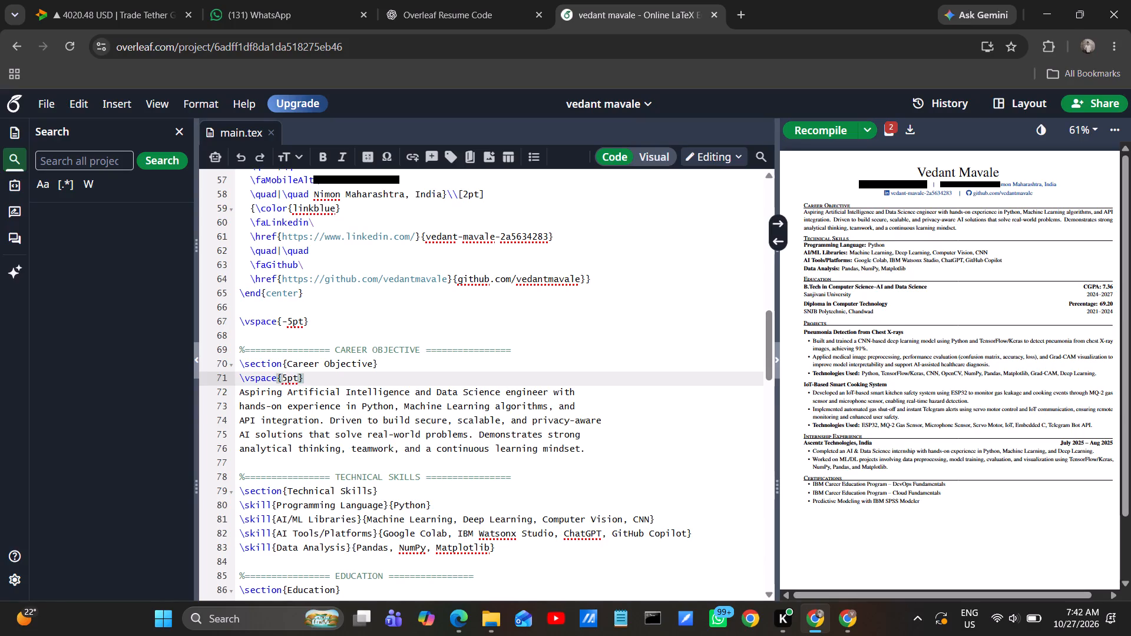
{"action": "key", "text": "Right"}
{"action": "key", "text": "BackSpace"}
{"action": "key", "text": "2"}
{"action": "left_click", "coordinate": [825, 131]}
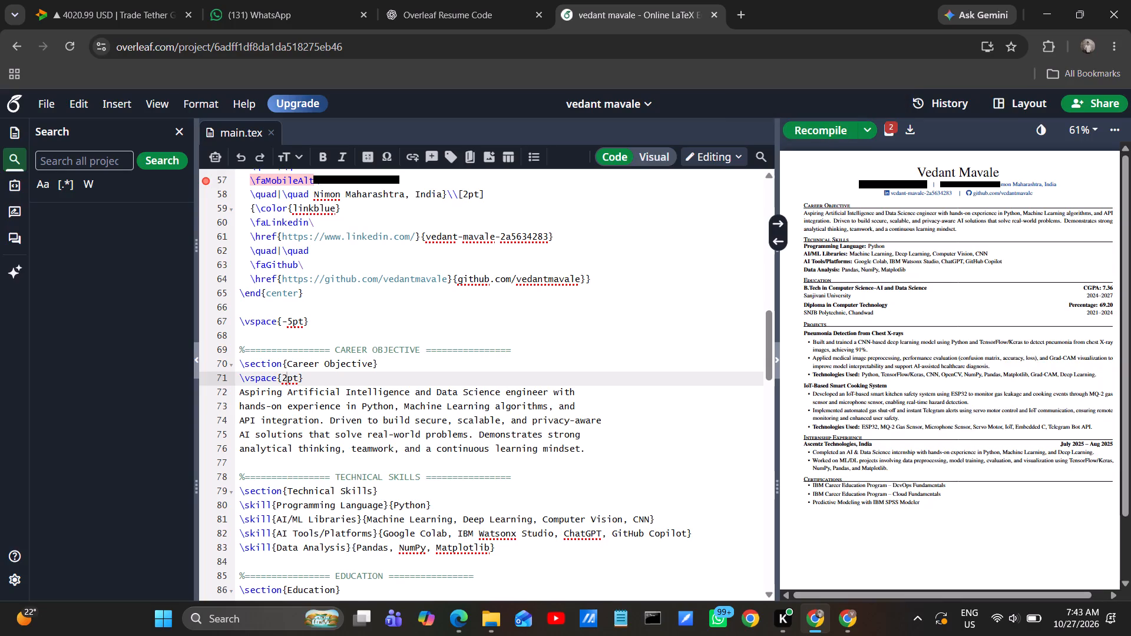
Set the \vspace under \section{Career Objective} to 6pt and recompile the resume.
{"action": "scroll", "coordinate": [343, 422], "scroll_direction": "down", "scroll_amount": 1}
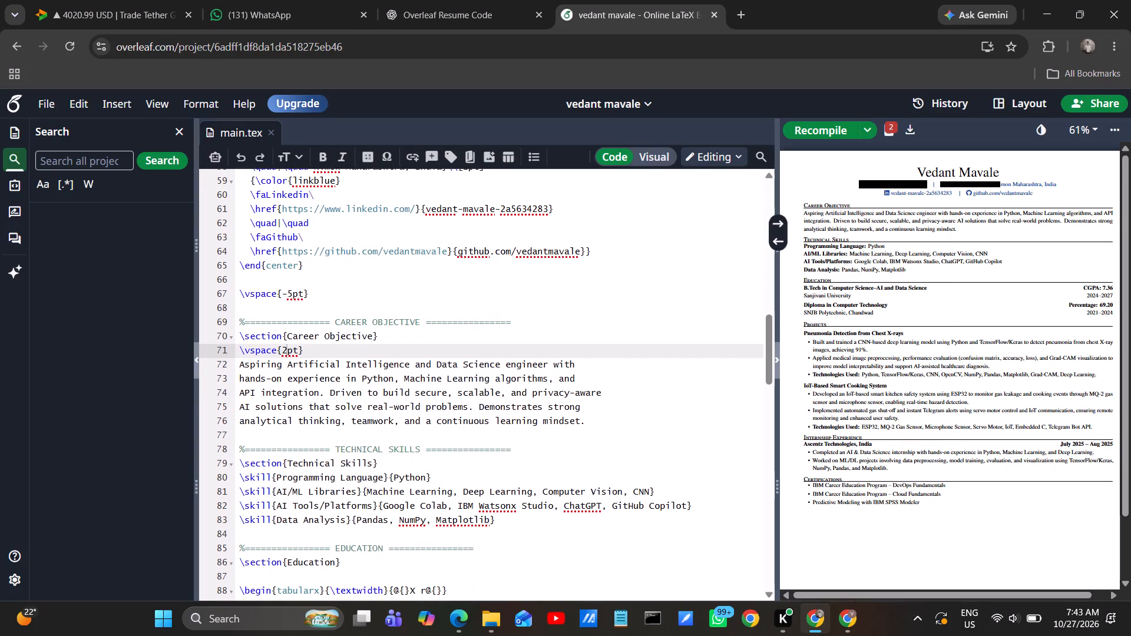
{"action": "scroll", "coordinate": [343, 422], "scroll_direction": "down", "scroll_amount": 1}
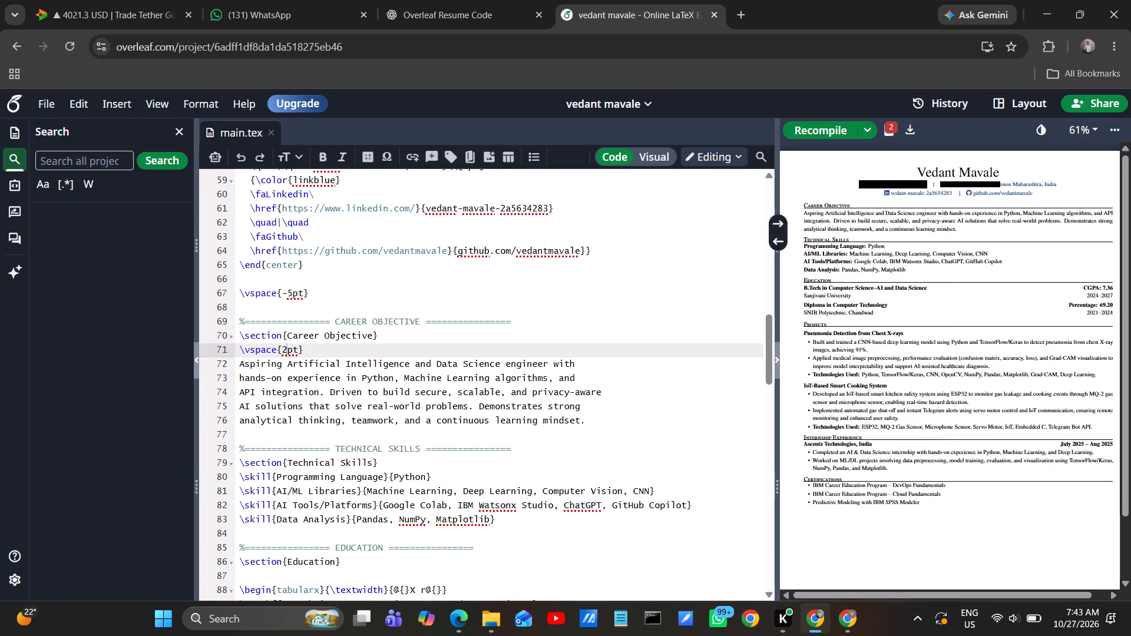
{"action": "left_click", "coordinate": [285, 350]}
{"action": "left_click", "coordinate": [288, 350]}
{"action": "key", "text": "BackSpace"}
{"action": "key", "text": "6"}
{"action": "left_click", "coordinate": [811, 134]}
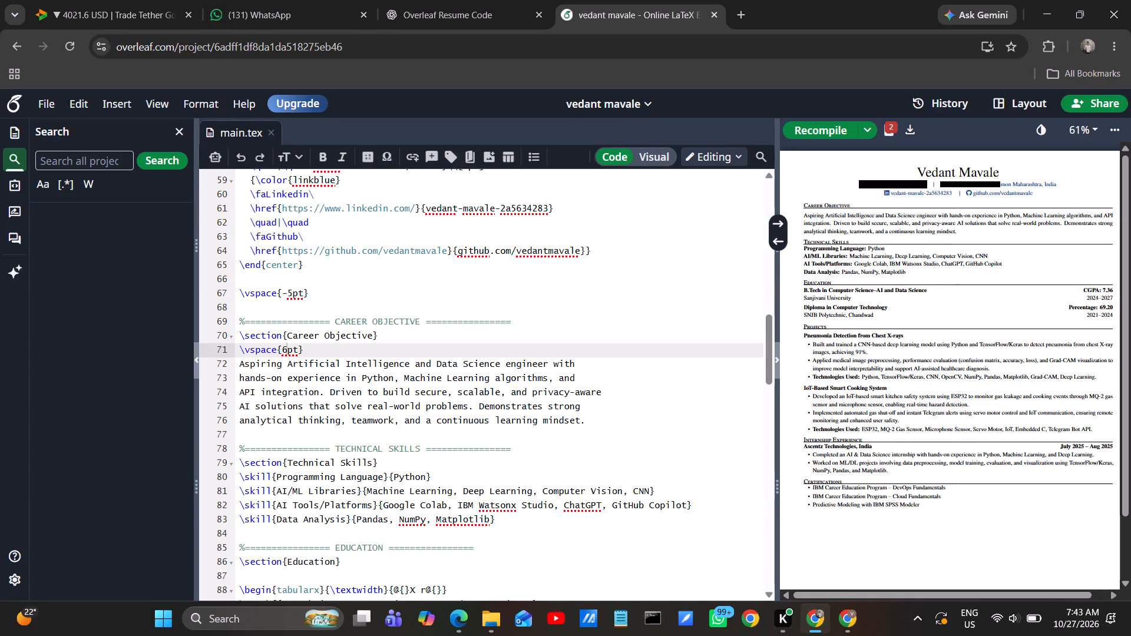
Look through the main.tex code from the preamble to the Projects section to examine the section spacing.
{"action": "scroll", "coordinate": [411, 302], "scroll_direction": "up", "scroll_amount": 5}
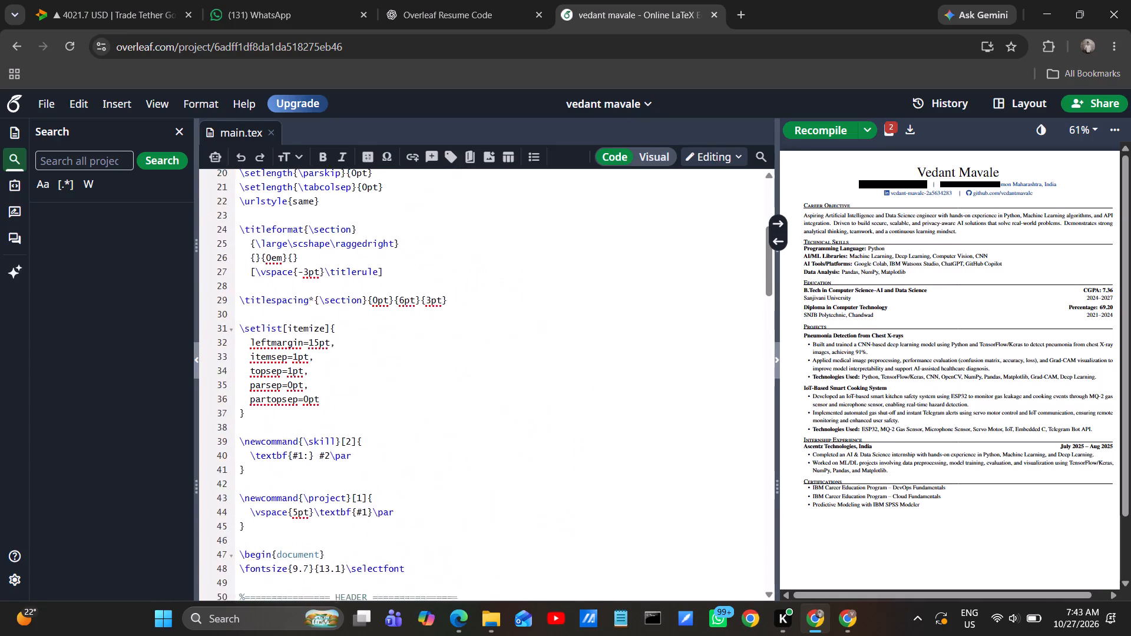
{"action": "scroll", "coordinate": [411, 302], "scroll_direction": "up", "scroll_amount": 3}
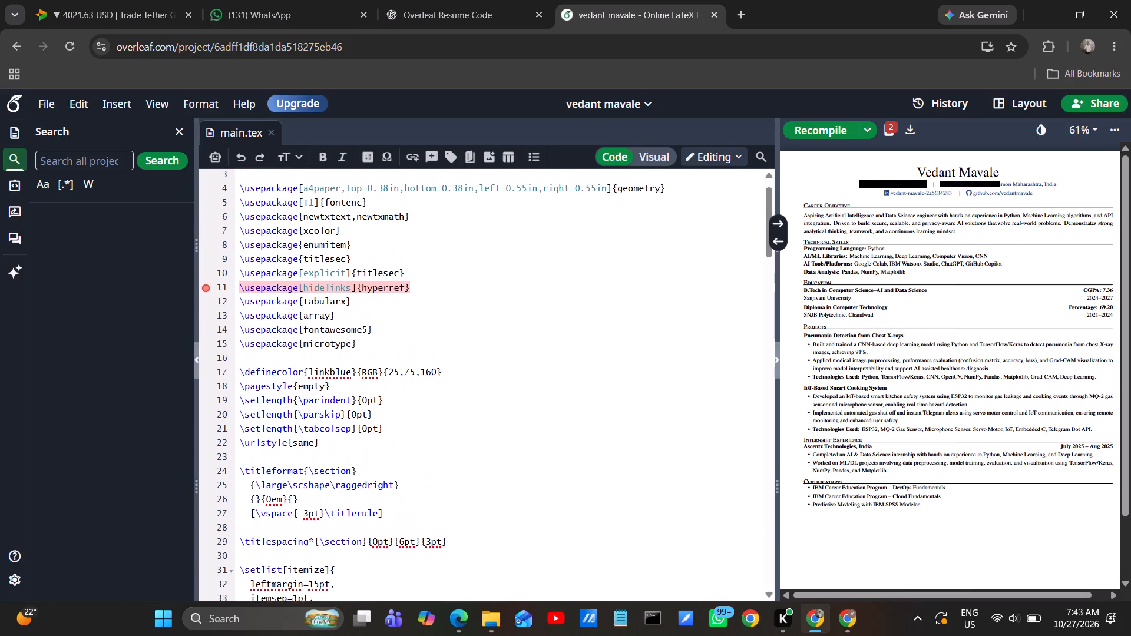
{"action": "scroll", "coordinate": [411, 302], "scroll_direction": "up", "scroll_amount": 1}
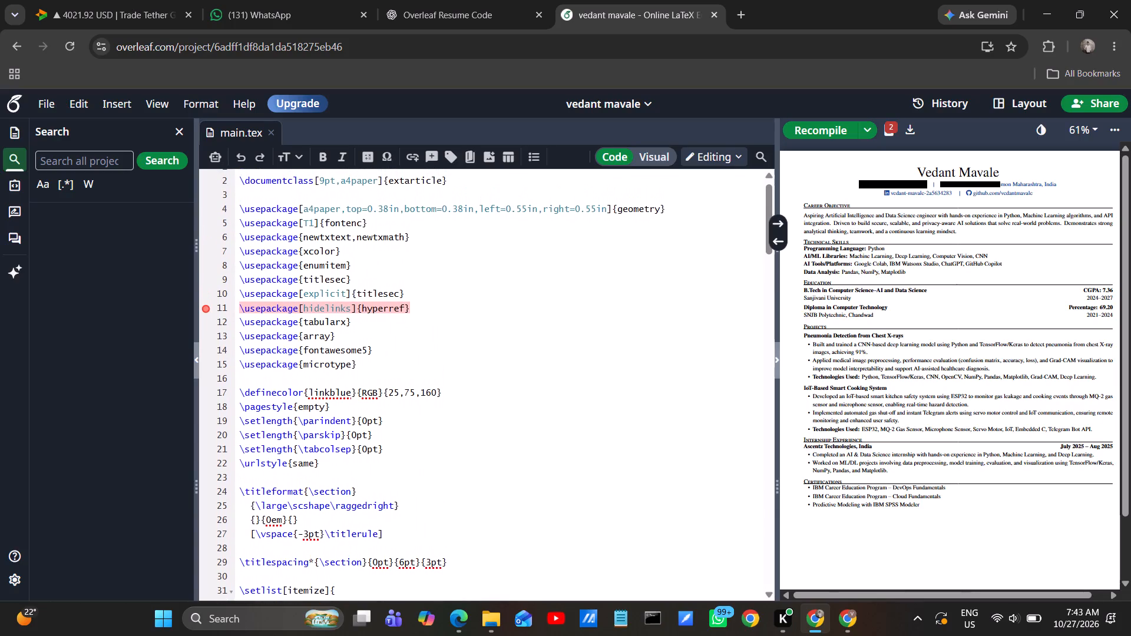
{"action": "scroll", "coordinate": [411, 302], "scroll_direction": "up", "scroll_amount": 1}
{"action": "scroll", "coordinate": [411, 302], "scroll_direction": "down", "scroll_amount": 5}
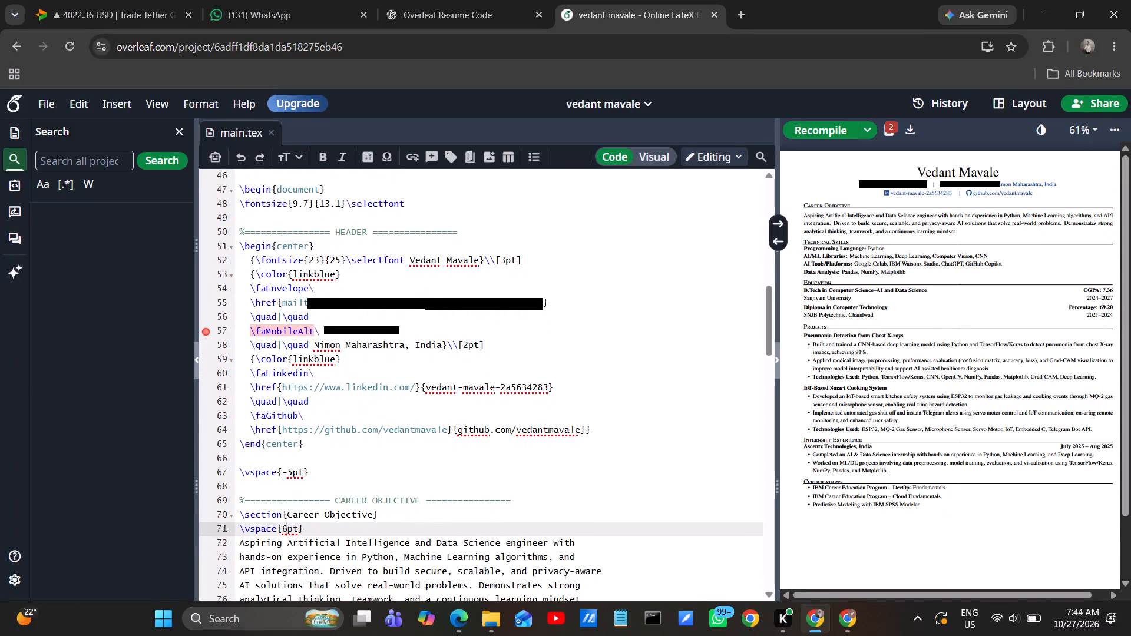
{"action": "scroll", "coordinate": [411, 302], "scroll_direction": "down", "scroll_amount": 3}
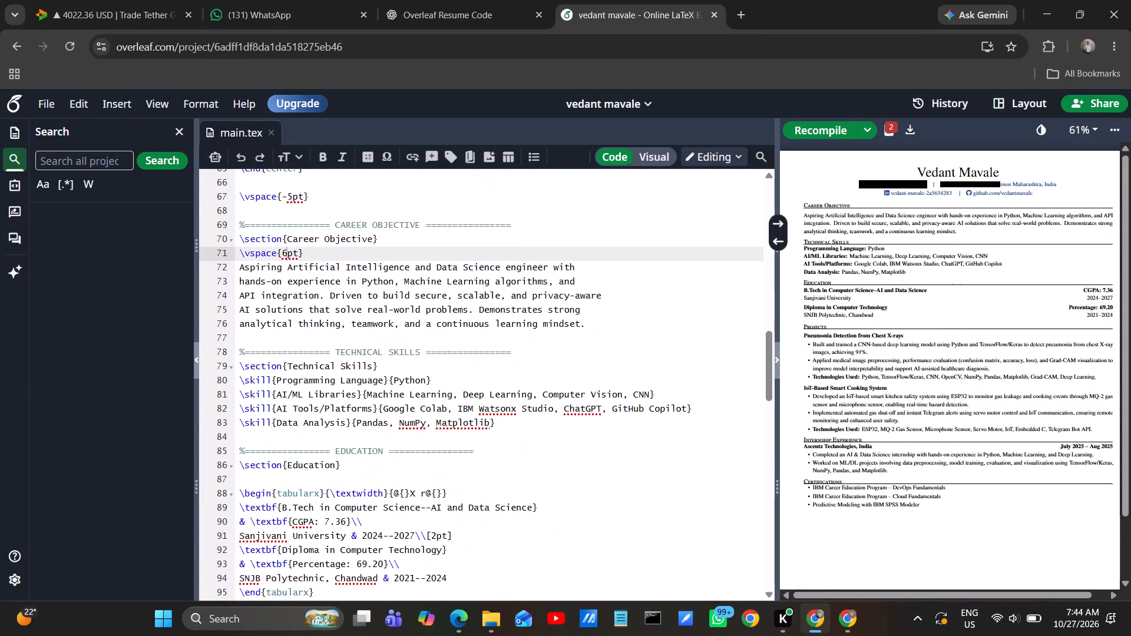
{"action": "scroll", "coordinate": [467, 409], "scroll_direction": "down", "scroll_amount": 3}
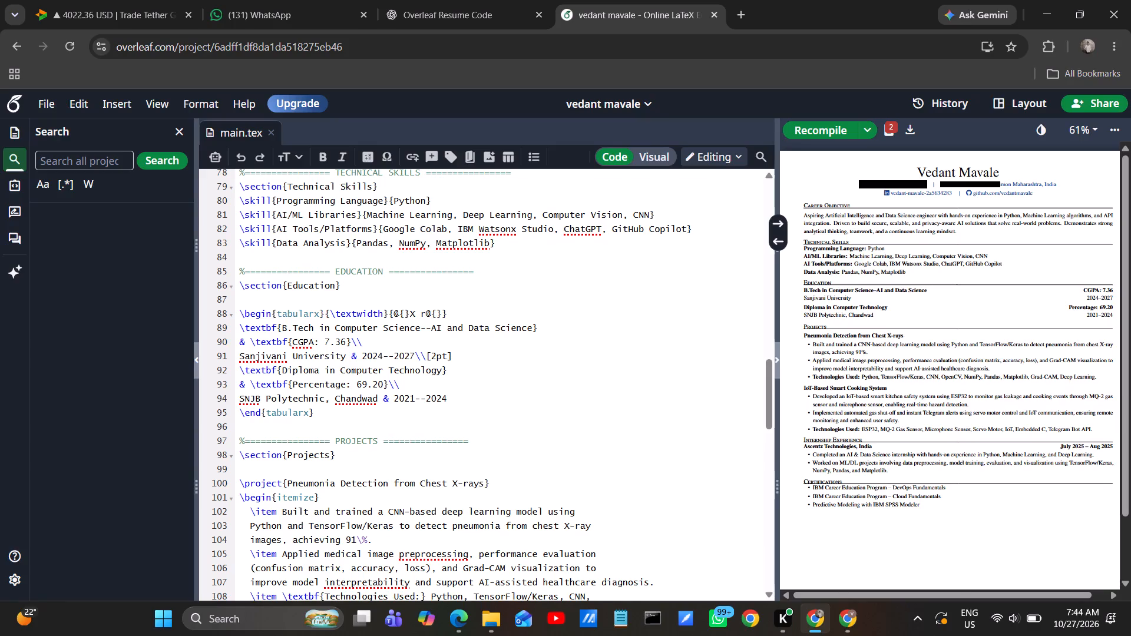
{"action": "scroll", "coordinate": [438, 428], "scroll_direction": "up", "scroll_amount": 1}
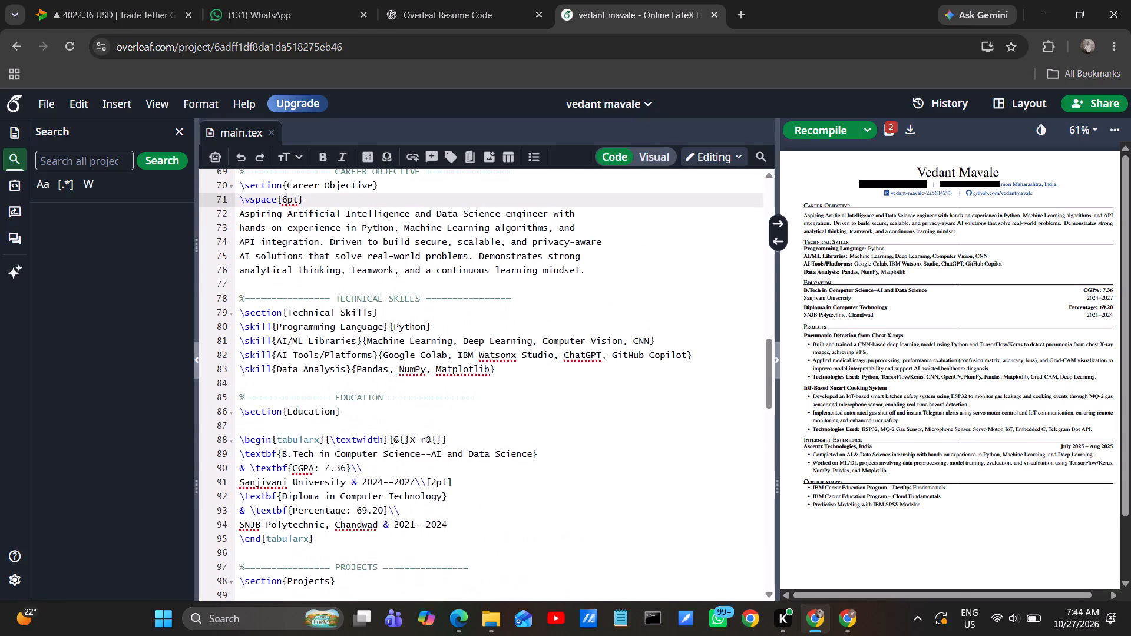
{"action": "scroll", "coordinate": [366, 303], "scroll_direction": "up", "scroll_amount": 2}
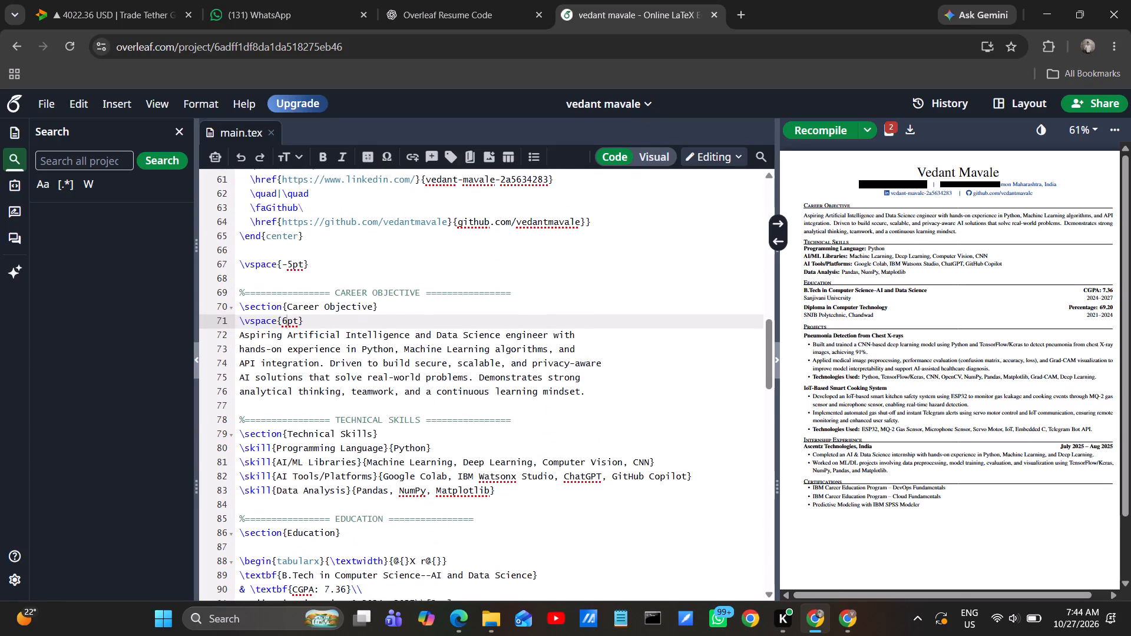
Add an empty line under \section{Technical Skills} and recompile the resume.
{"action": "left_click", "coordinate": [391, 435]}
{"action": "key", "text": "Return"}
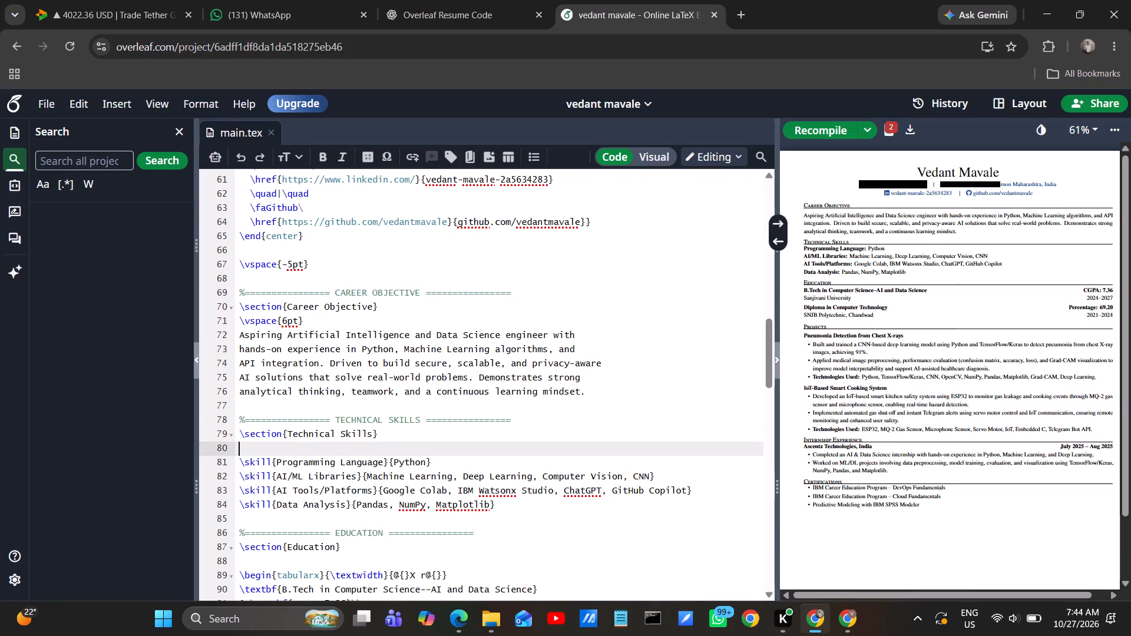
{"action": "left_click", "coordinate": [826, 131]}
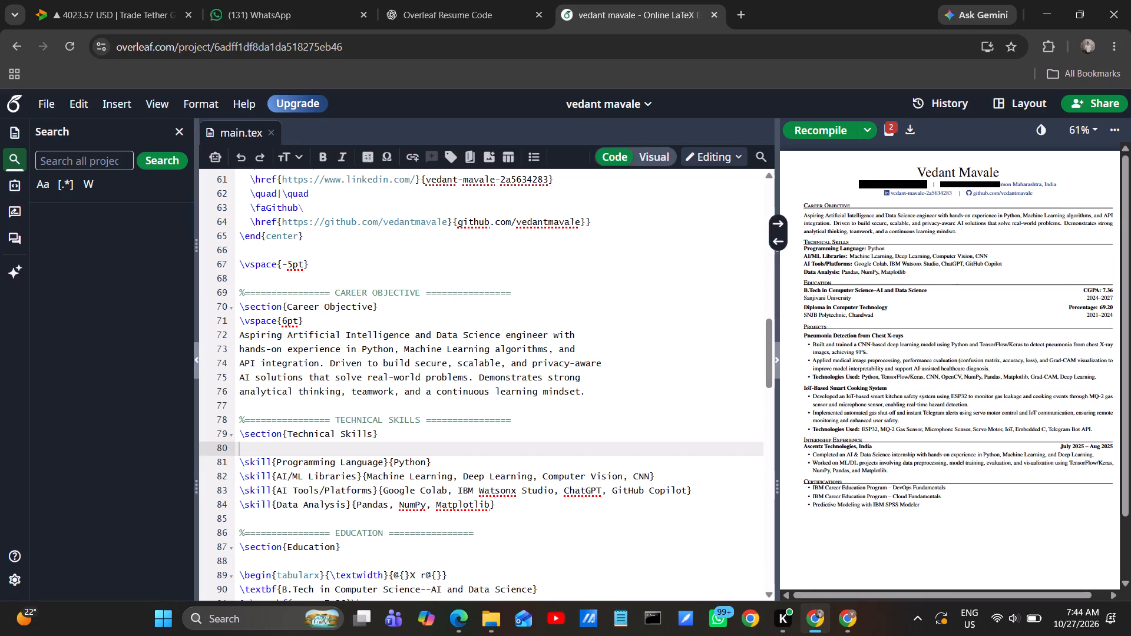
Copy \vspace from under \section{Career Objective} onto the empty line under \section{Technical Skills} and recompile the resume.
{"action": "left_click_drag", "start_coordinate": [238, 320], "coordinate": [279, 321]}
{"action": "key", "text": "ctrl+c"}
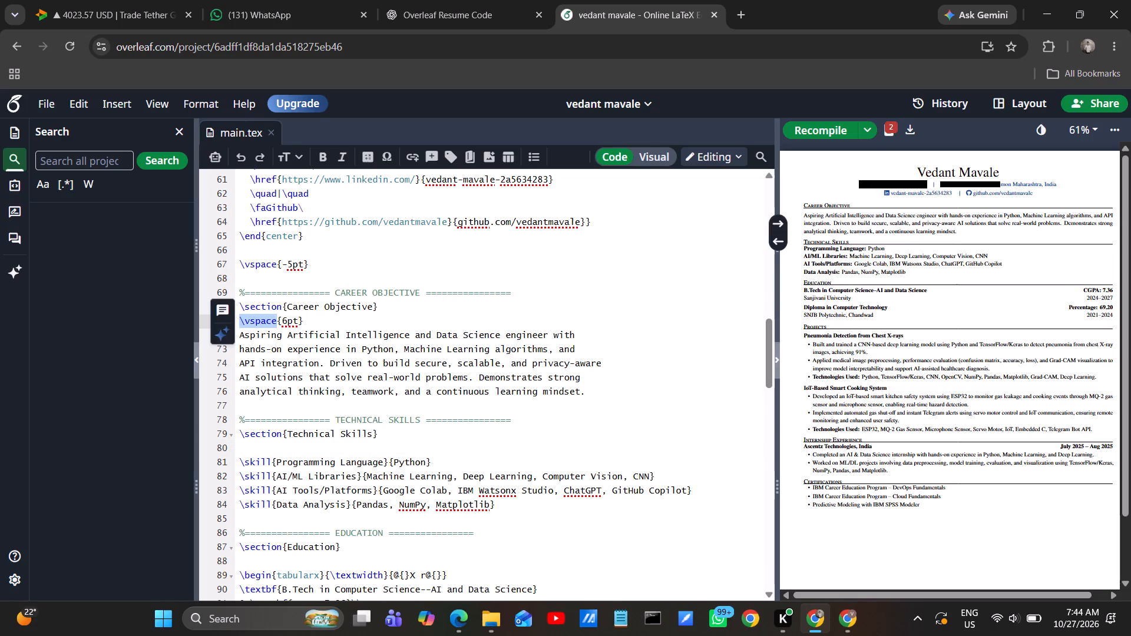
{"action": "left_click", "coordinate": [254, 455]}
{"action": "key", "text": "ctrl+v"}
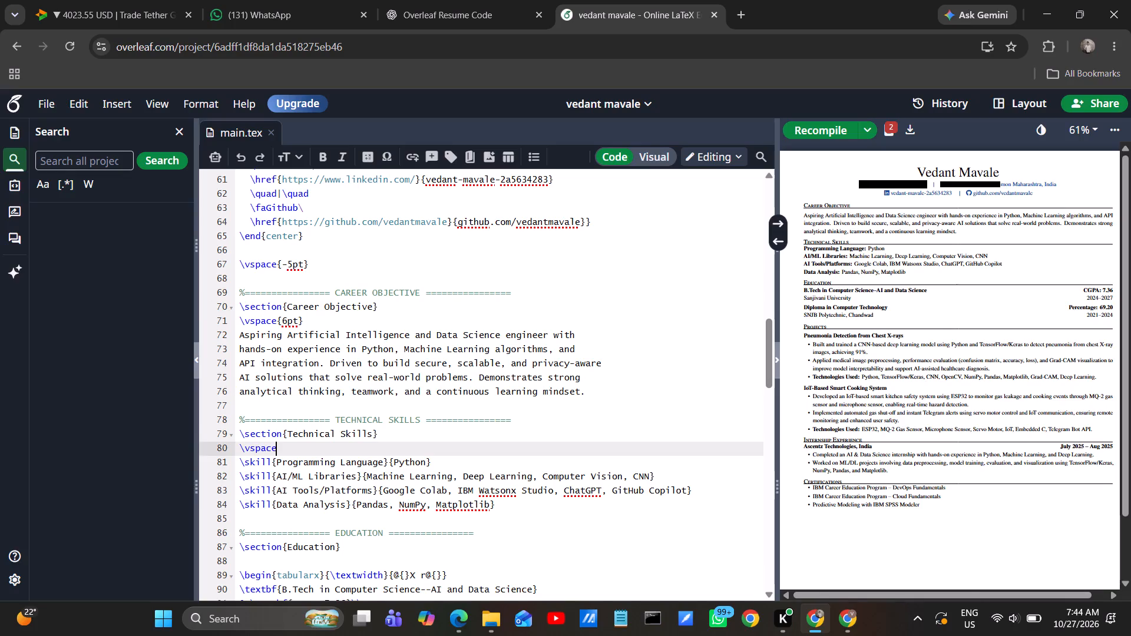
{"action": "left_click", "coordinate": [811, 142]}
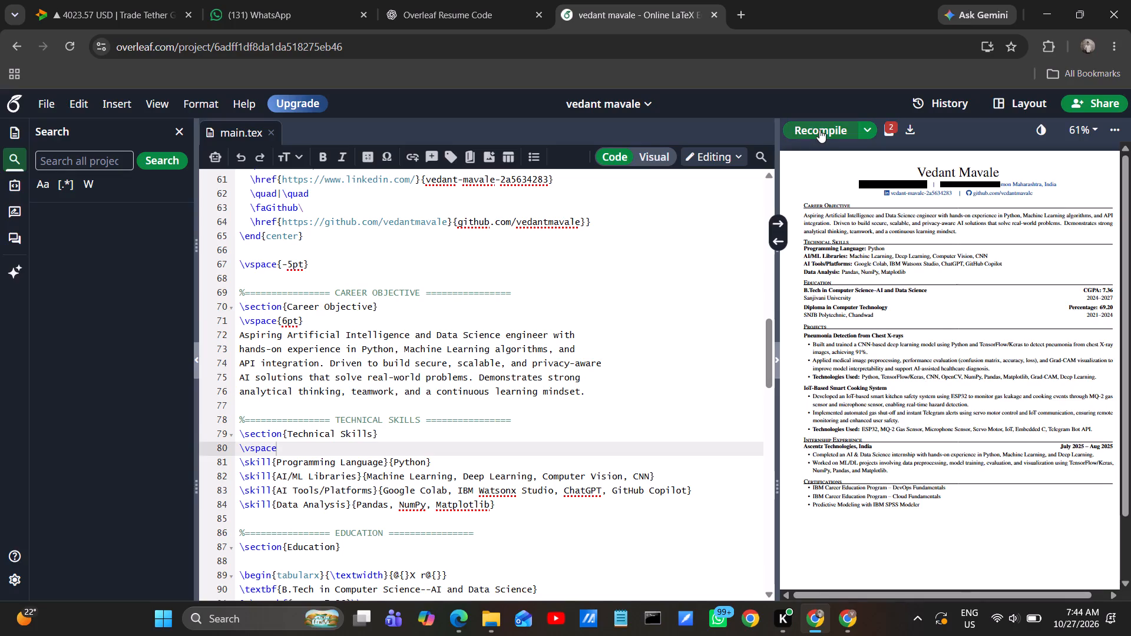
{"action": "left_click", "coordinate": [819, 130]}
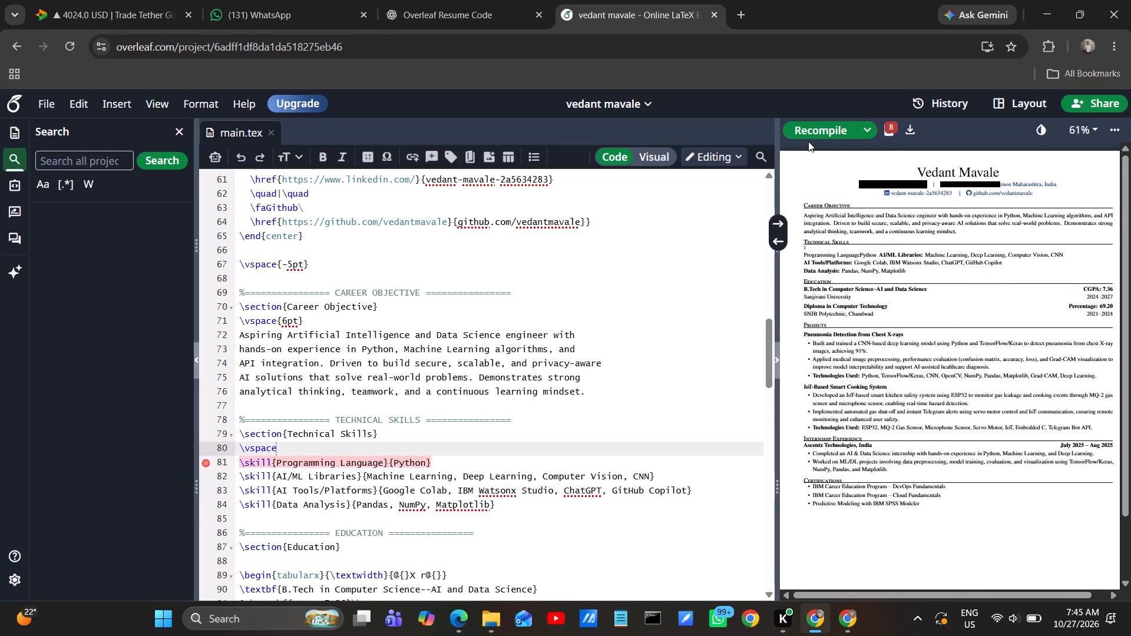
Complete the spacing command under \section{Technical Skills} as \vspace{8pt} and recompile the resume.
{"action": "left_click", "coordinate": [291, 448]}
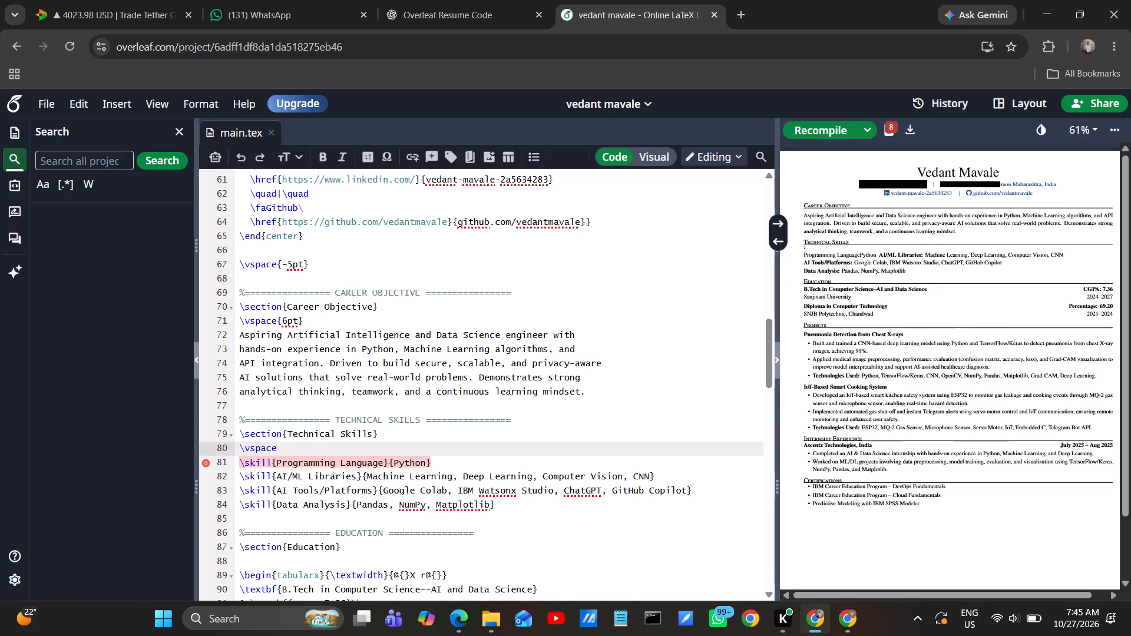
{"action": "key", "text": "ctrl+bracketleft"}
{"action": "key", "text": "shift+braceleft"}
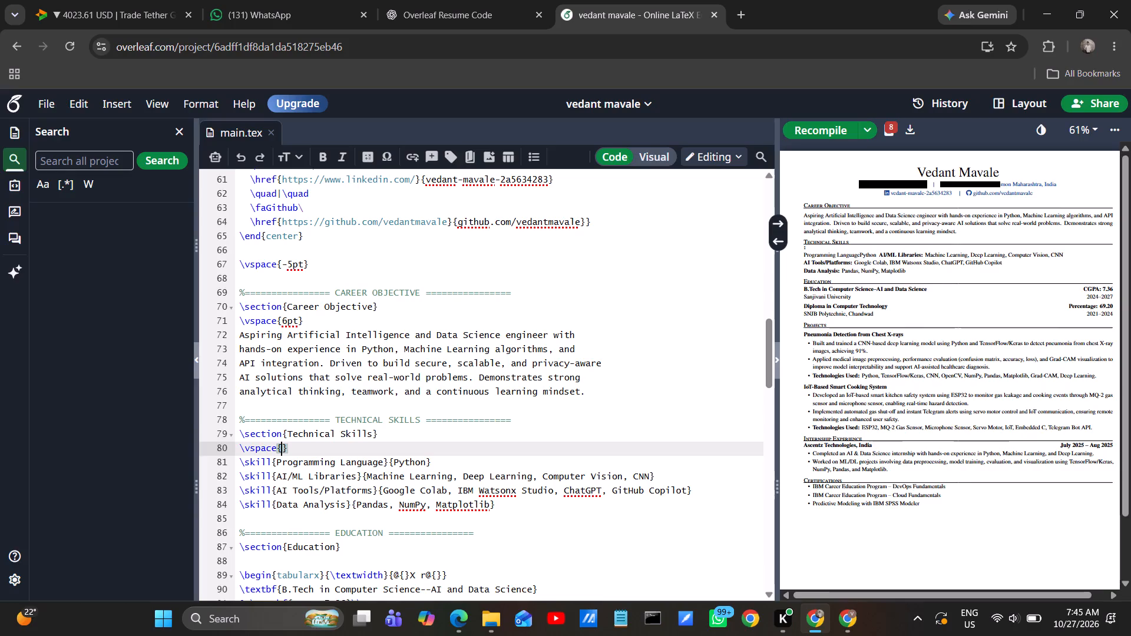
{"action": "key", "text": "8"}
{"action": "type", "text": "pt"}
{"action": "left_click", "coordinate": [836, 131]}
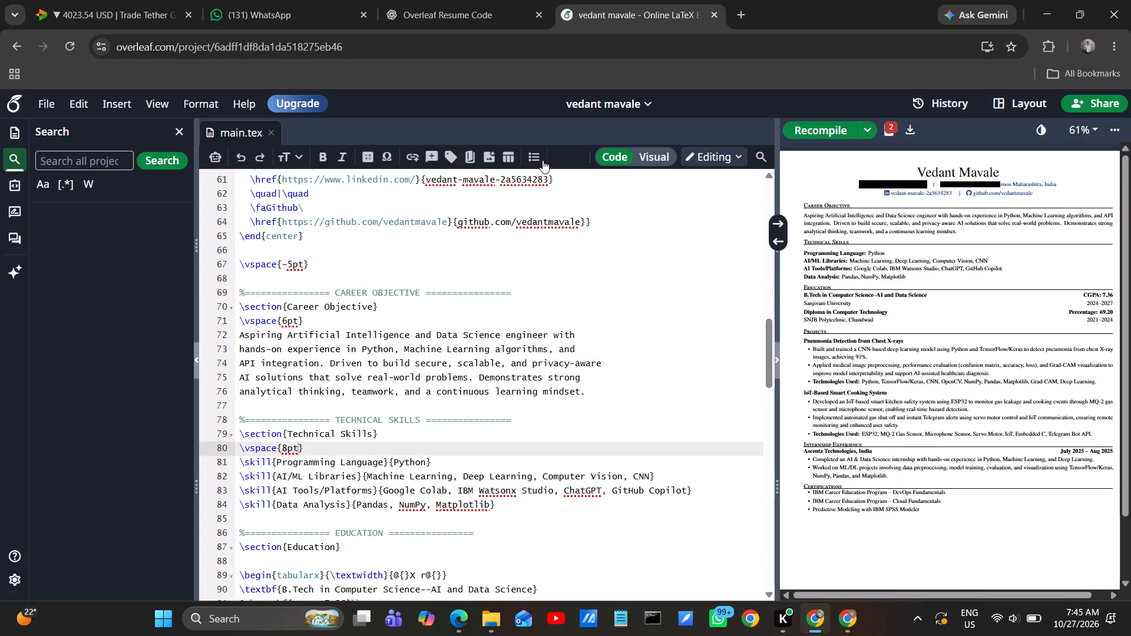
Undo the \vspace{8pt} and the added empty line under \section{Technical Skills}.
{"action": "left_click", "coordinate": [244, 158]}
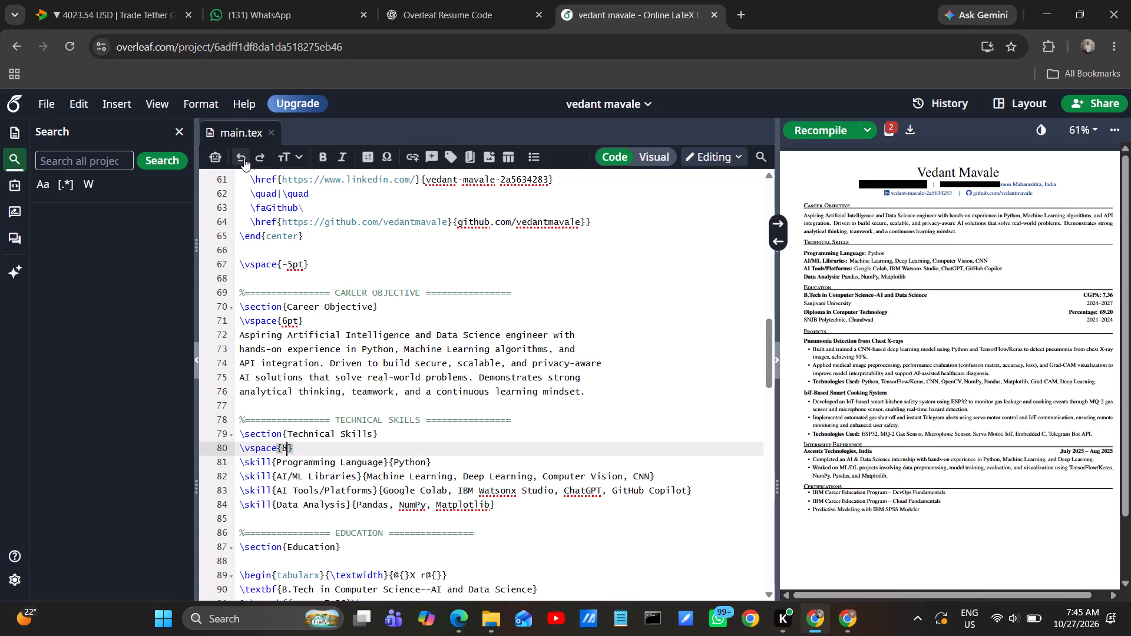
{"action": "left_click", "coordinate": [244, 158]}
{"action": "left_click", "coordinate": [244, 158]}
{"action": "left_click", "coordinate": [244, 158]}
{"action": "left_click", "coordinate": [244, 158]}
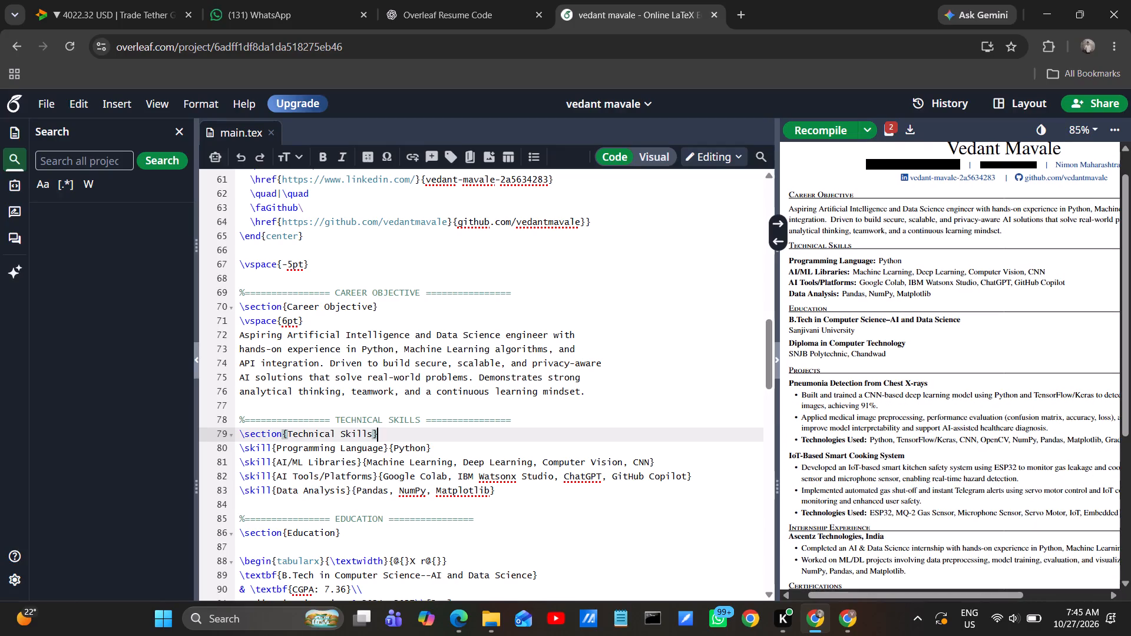
{"action": "key", "text": "Print"}
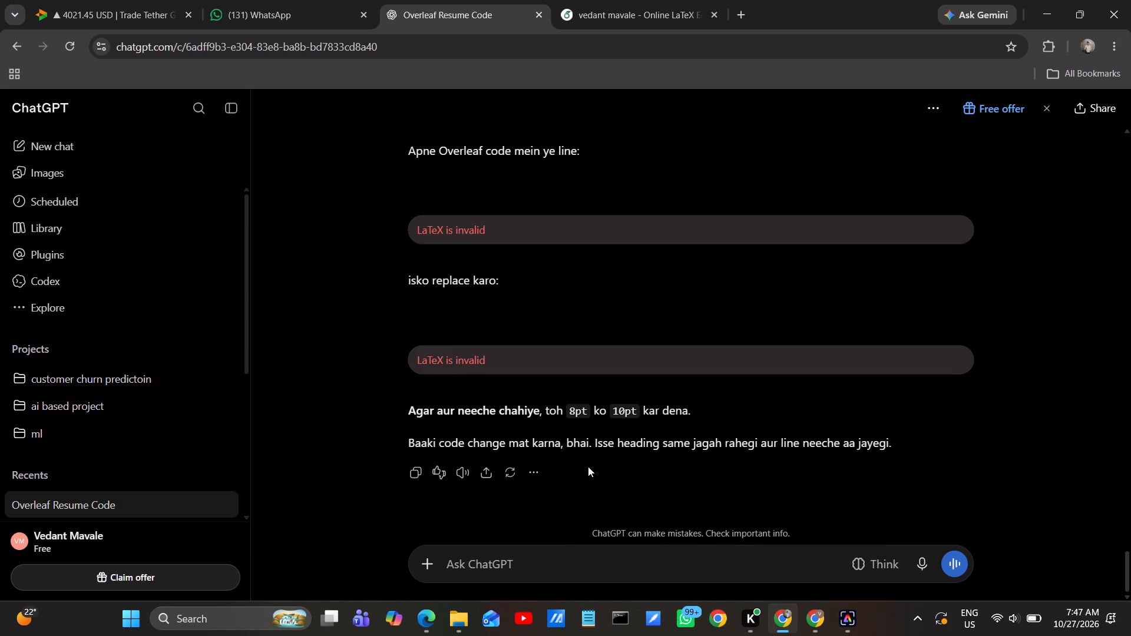
Switch to the Overleaf project and delete the \vspace{6pt} line under \section{Career Objective} in main.tex.
{"action": "left_click", "coordinate": [600, 1]}
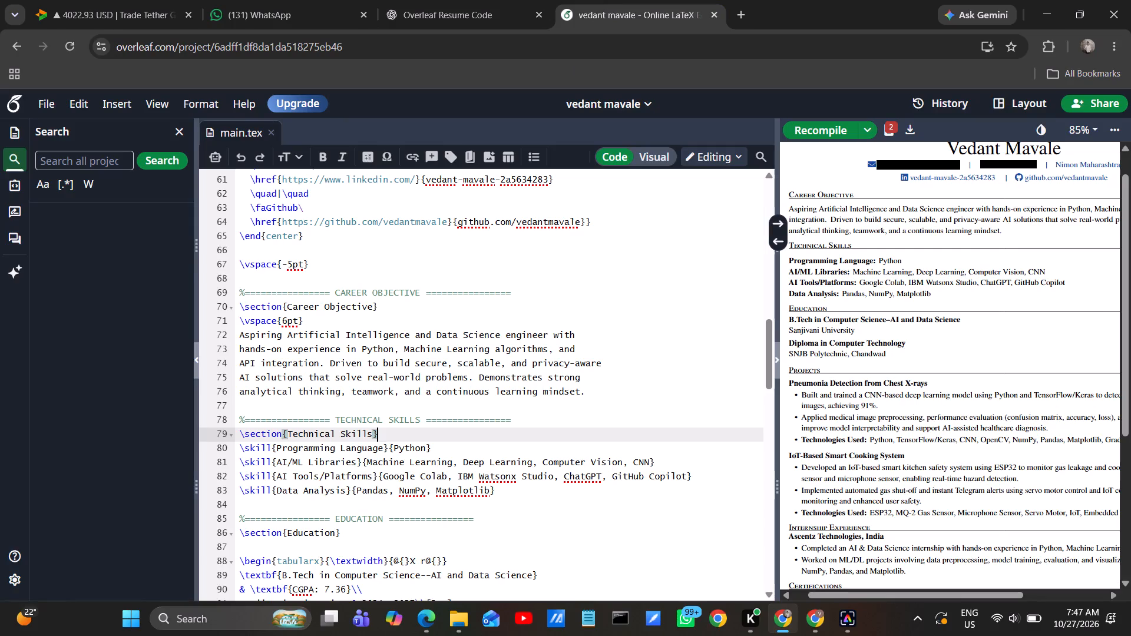
{"action": "left_click_drag", "start_coordinate": [316, 326], "coordinate": [232, 326]}
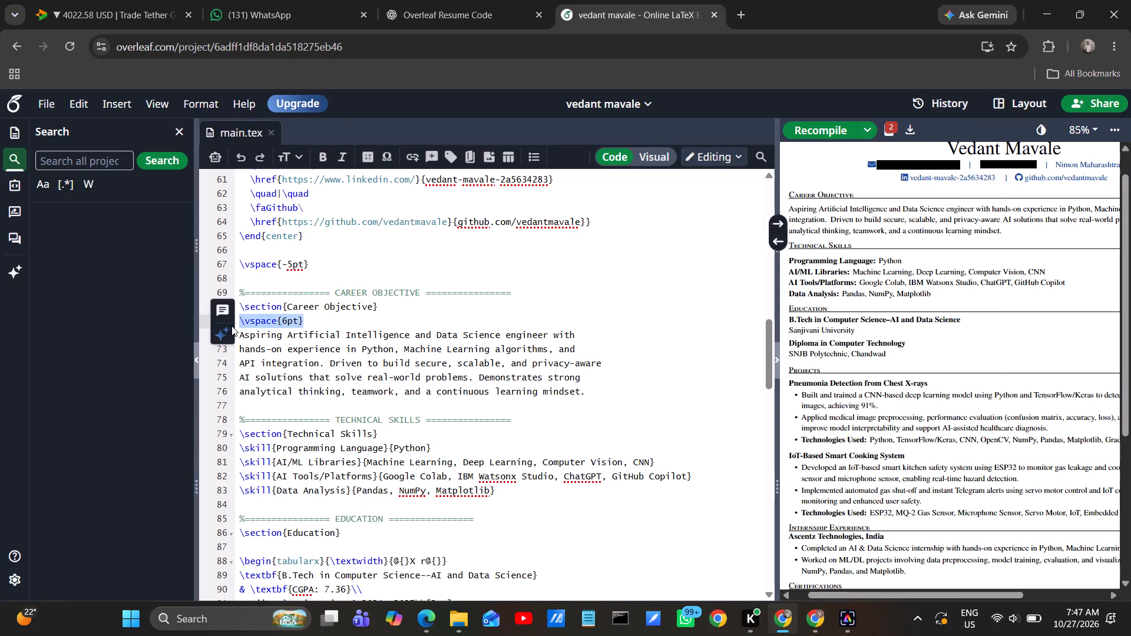
{"action": "key", "text": "BackSpace"}
{"action": "key", "text": "BackSpace"}
Examine the preamble and header code in main.tex for the commands that control section title formatting and spacing.
{"action": "scroll", "coordinate": [232, 326], "scroll_direction": "up", "scroll_amount": 3}
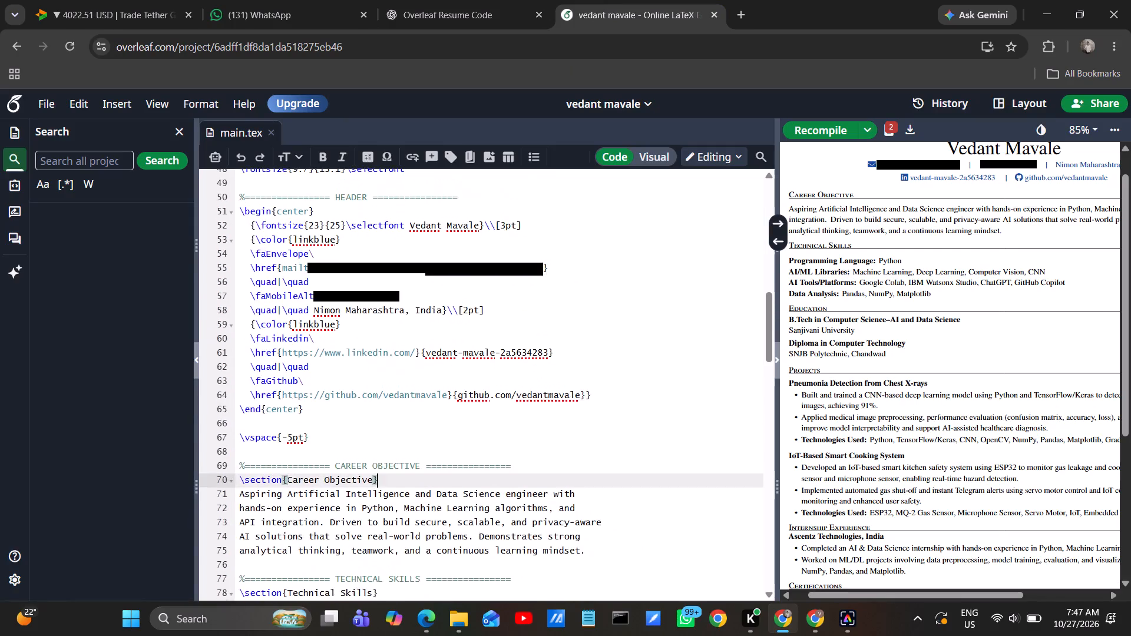
{"action": "scroll", "coordinate": [232, 326], "scroll_direction": "up", "scroll_amount": 2}
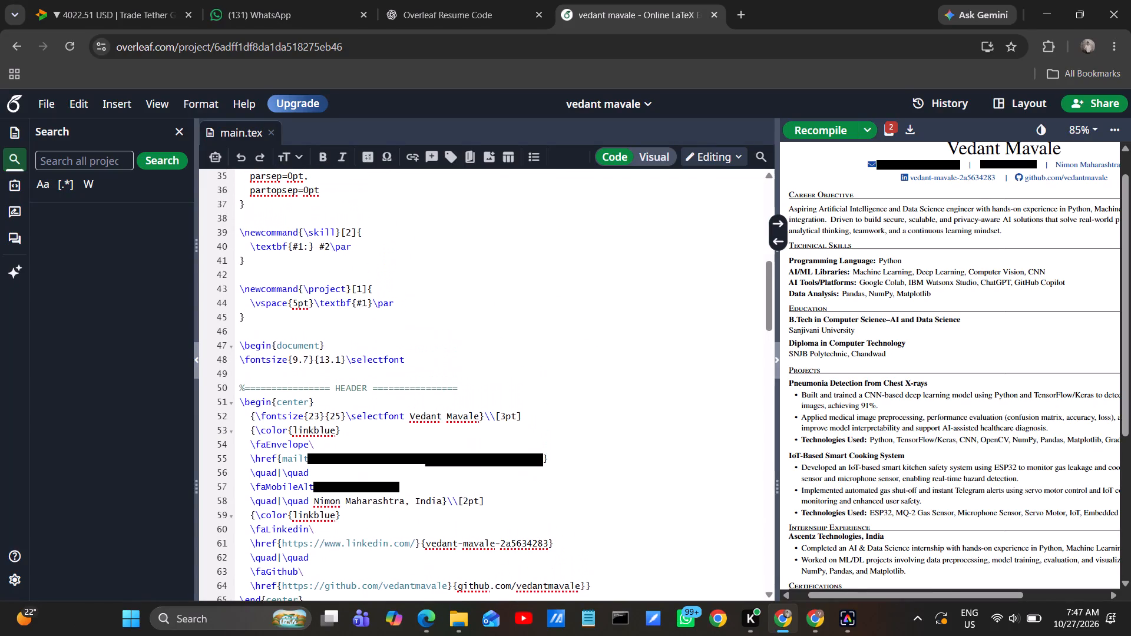
{"action": "scroll", "coordinate": [232, 326], "scroll_direction": "up", "scroll_amount": 2}
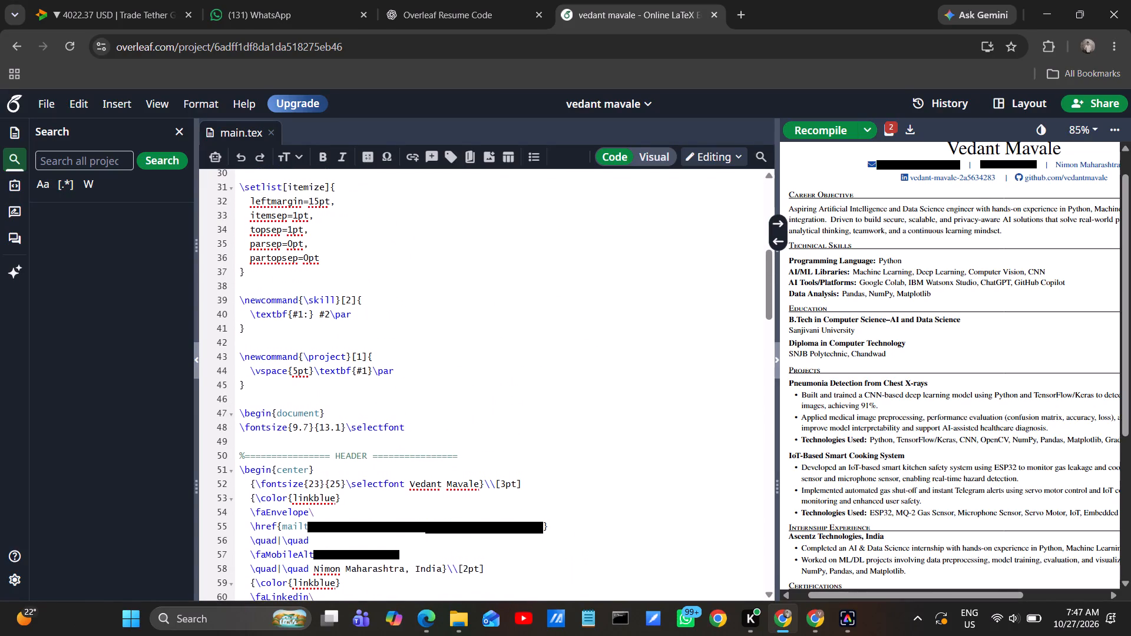
{"action": "scroll", "coordinate": [297, 386], "scroll_direction": "up", "scroll_amount": 3}
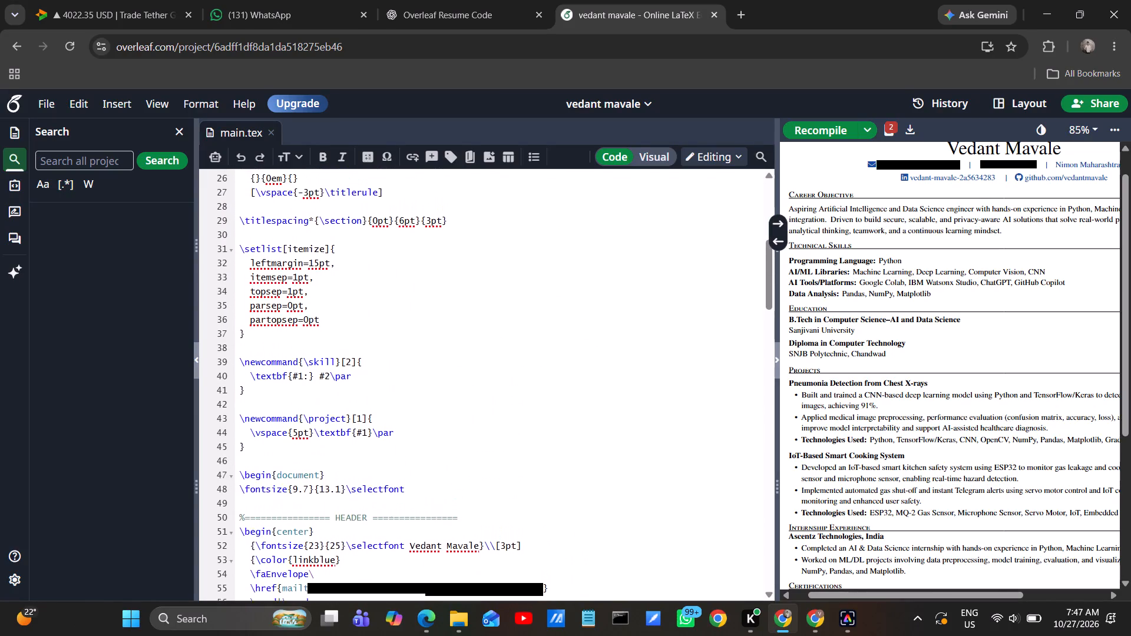
{"action": "scroll", "coordinate": [297, 386], "scroll_direction": "up", "scroll_amount": 3}
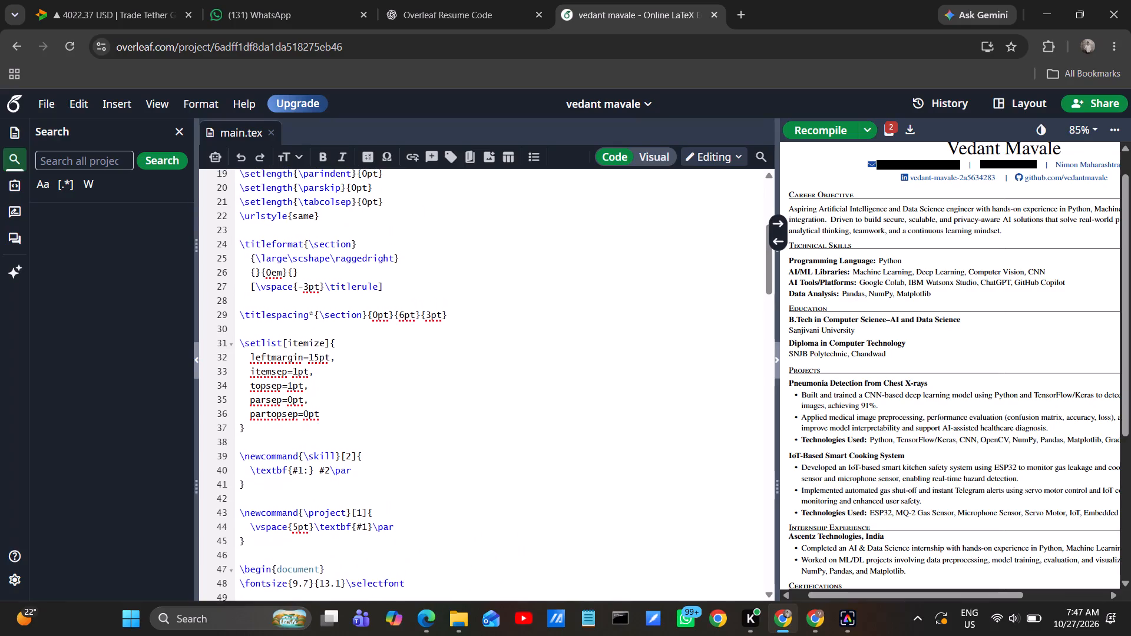
{"action": "scroll", "coordinate": [297, 386], "scroll_direction": "up", "scroll_amount": 2}
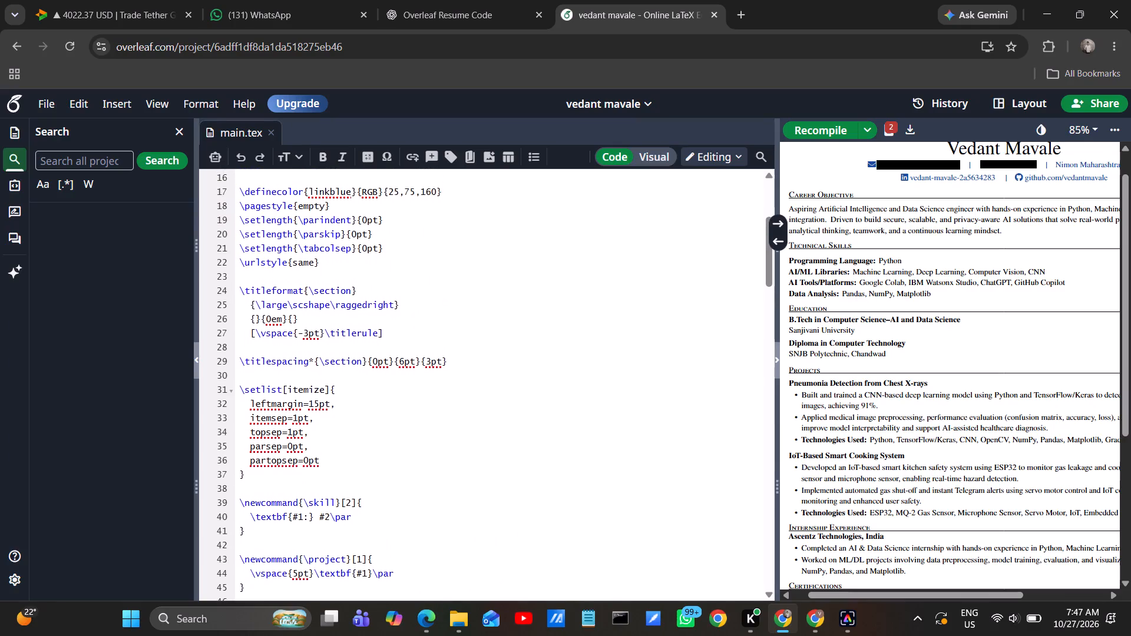
{"action": "scroll", "coordinate": [297, 386], "scroll_direction": "up", "scroll_amount": 4}
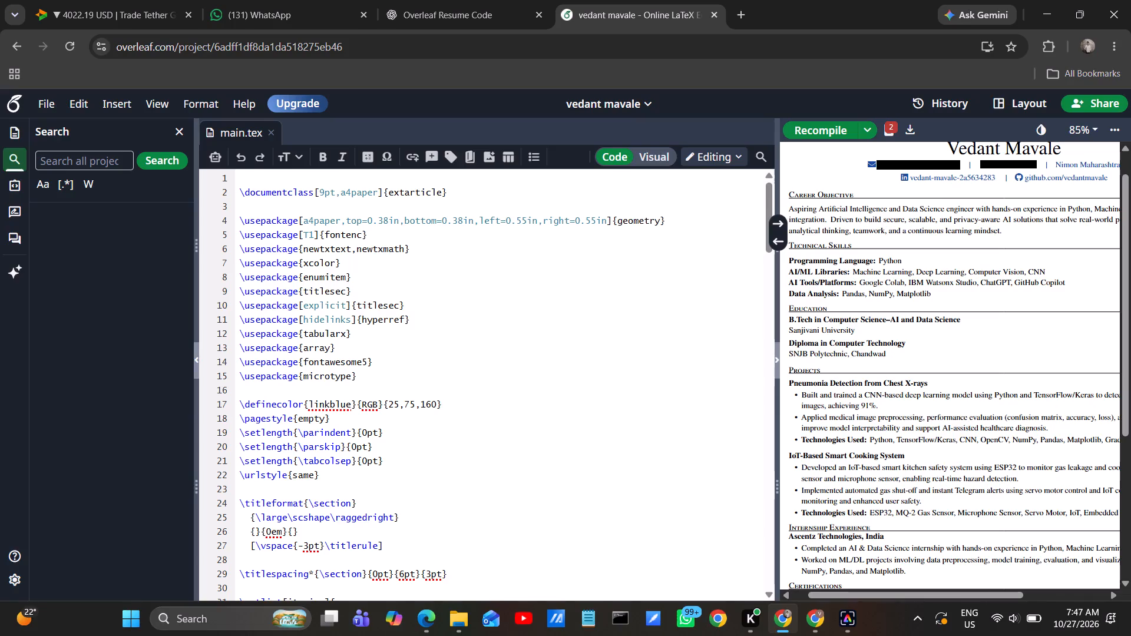
{"action": "scroll", "coordinate": [449, 347], "scroll_direction": "down", "scroll_amount": 2}
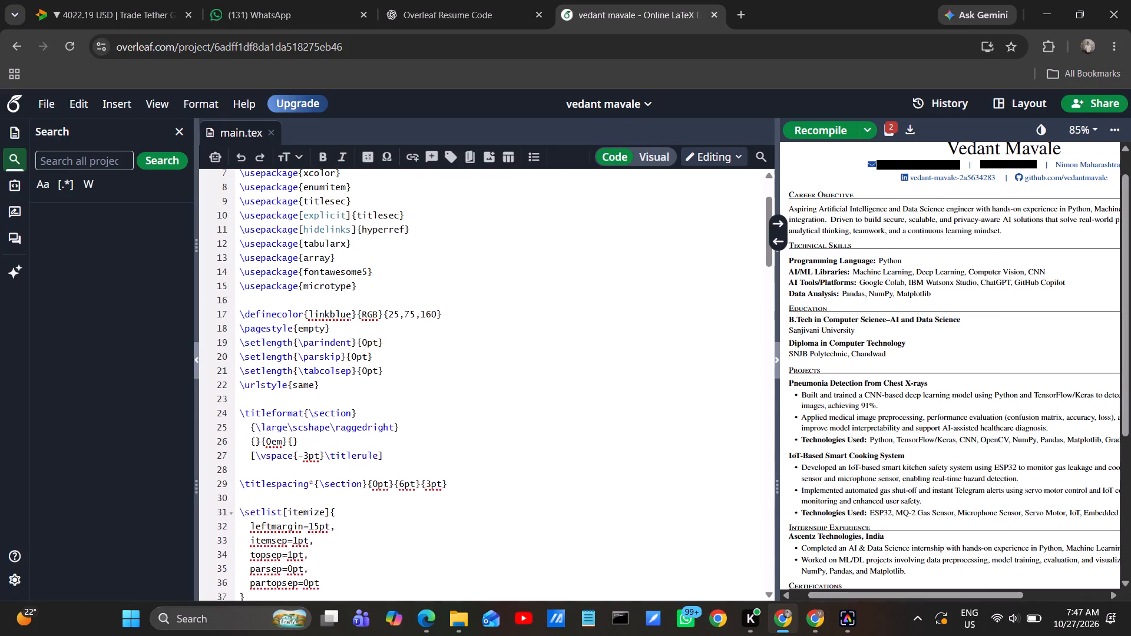
{"action": "scroll", "coordinate": [449, 347], "scroll_direction": "down", "scroll_amount": 2}
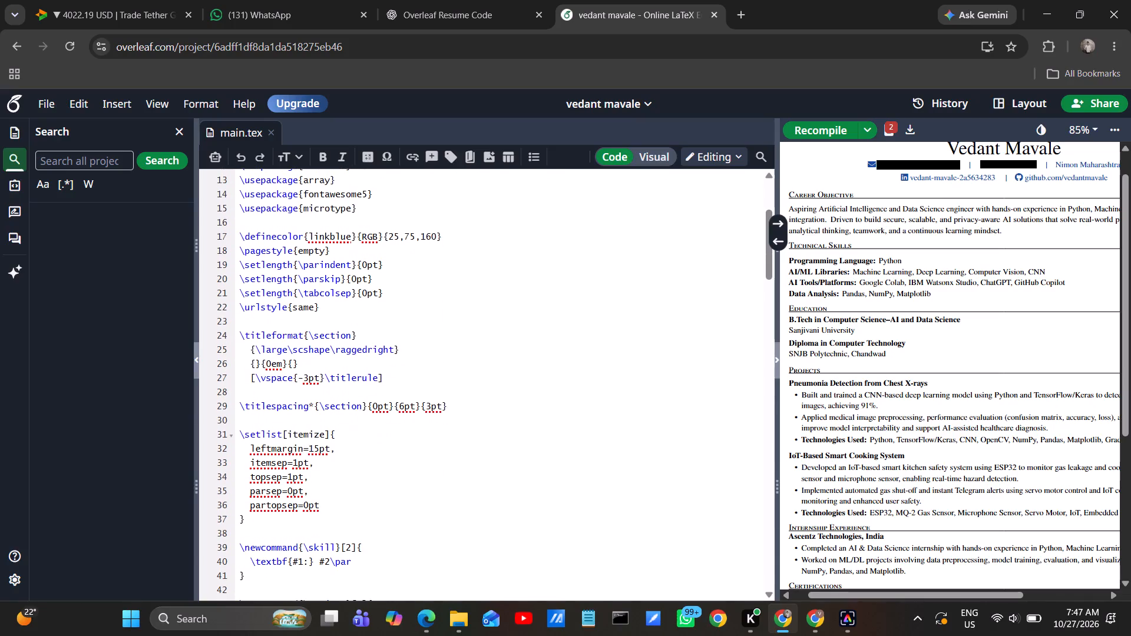
{"action": "scroll", "coordinate": [355, 457], "scroll_direction": "down", "scroll_amount": 4}
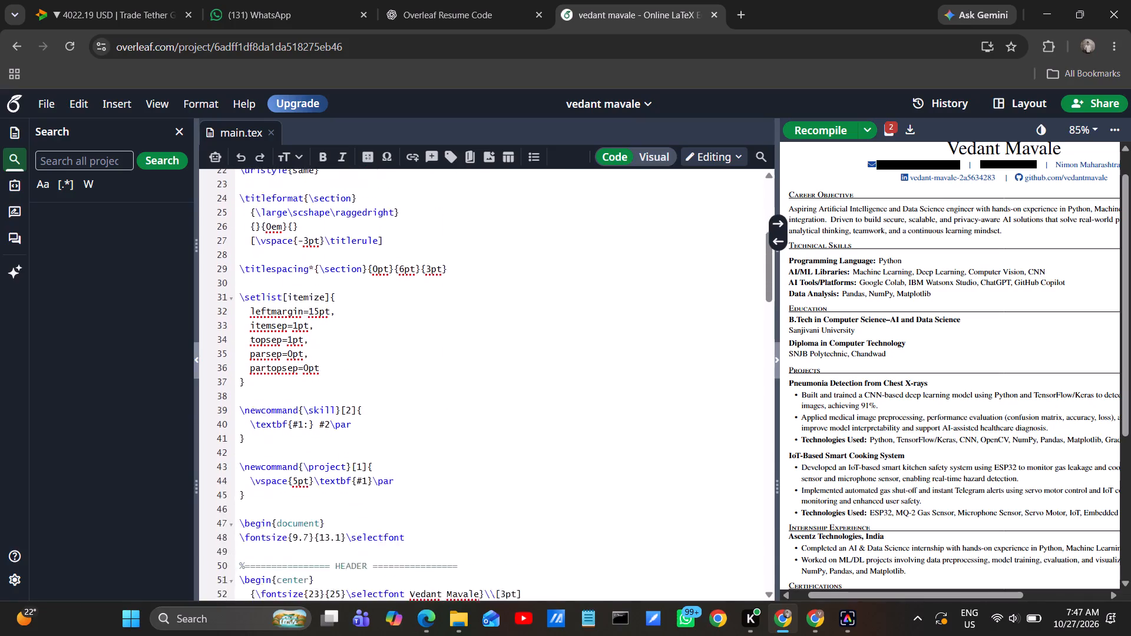
{"action": "scroll", "coordinate": [355, 457], "scroll_direction": "down", "scroll_amount": 2}
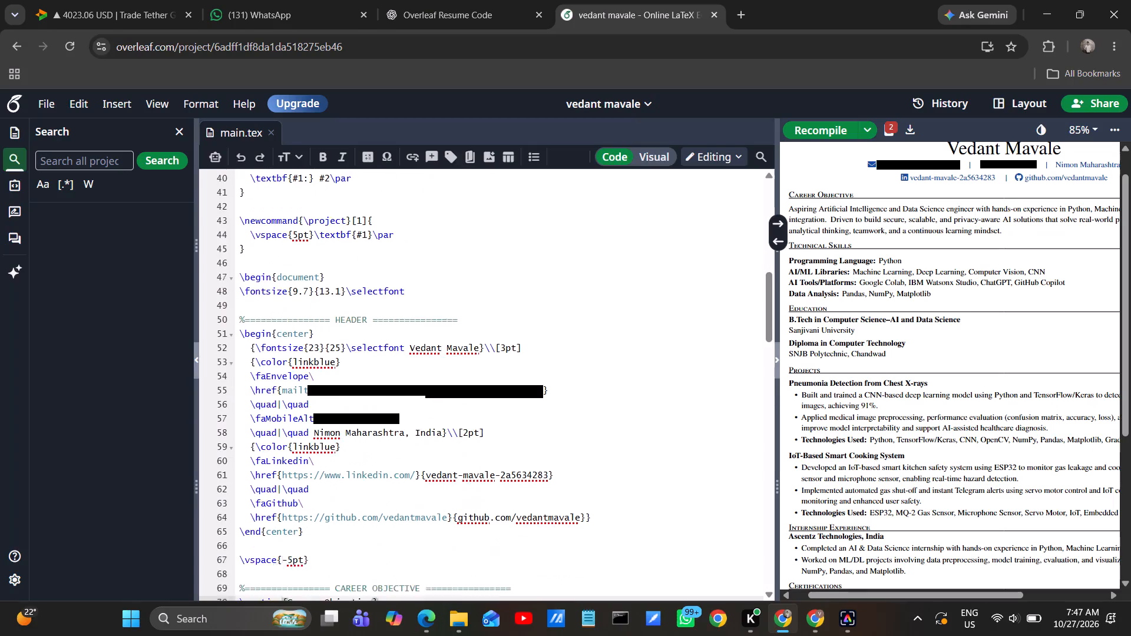
{"action": "scroll", "coordinate": [355, 457], "scroll_direction": "down", "scroll_amount": 1}
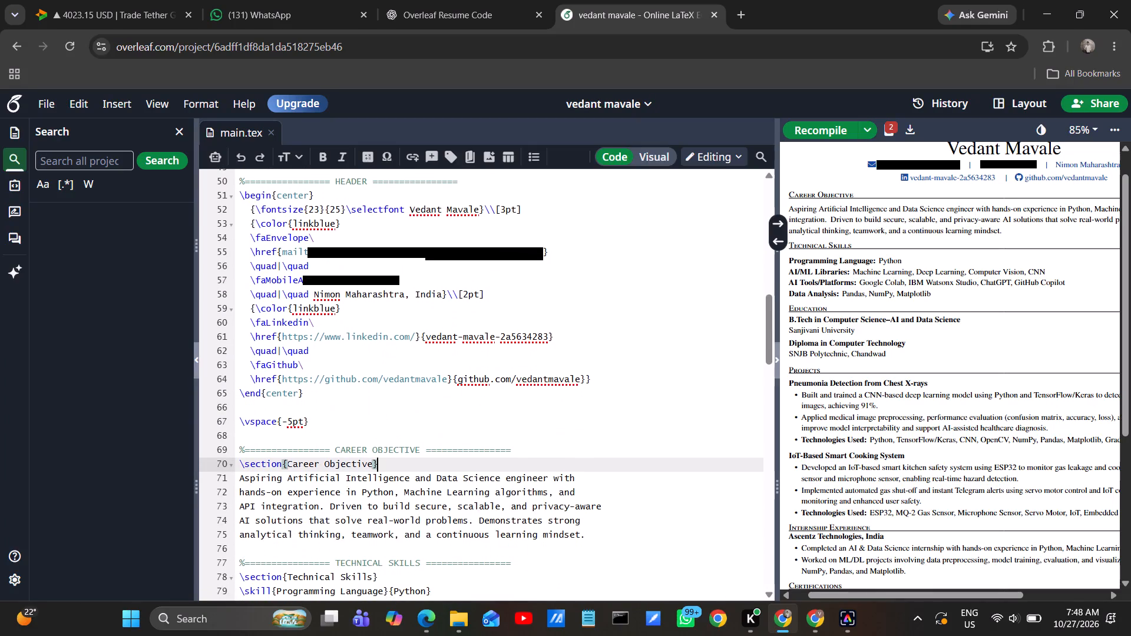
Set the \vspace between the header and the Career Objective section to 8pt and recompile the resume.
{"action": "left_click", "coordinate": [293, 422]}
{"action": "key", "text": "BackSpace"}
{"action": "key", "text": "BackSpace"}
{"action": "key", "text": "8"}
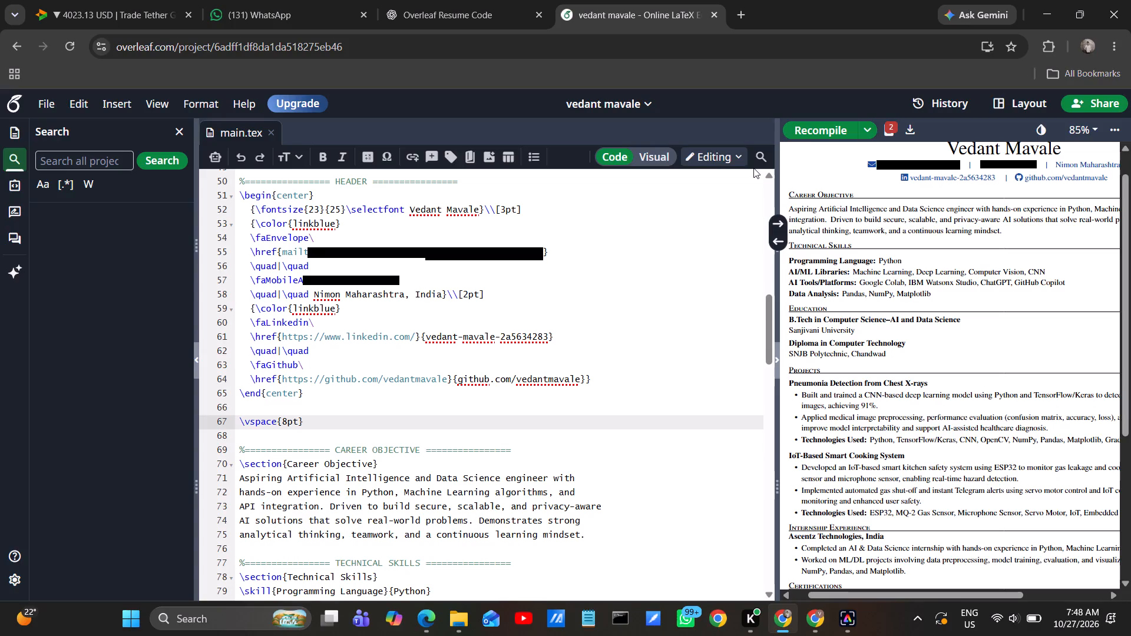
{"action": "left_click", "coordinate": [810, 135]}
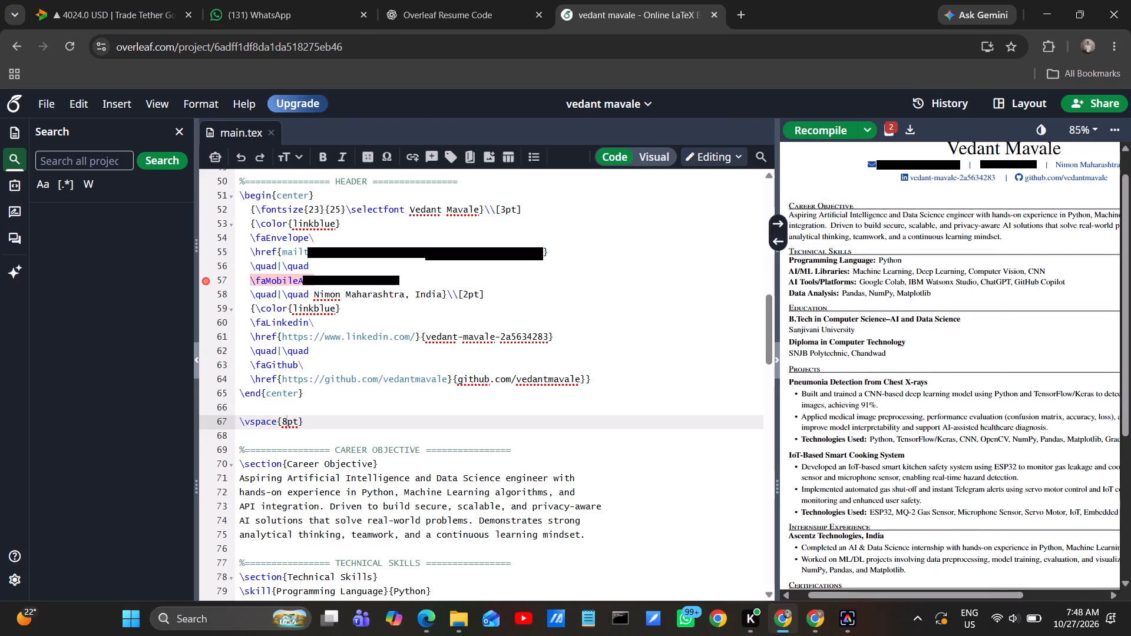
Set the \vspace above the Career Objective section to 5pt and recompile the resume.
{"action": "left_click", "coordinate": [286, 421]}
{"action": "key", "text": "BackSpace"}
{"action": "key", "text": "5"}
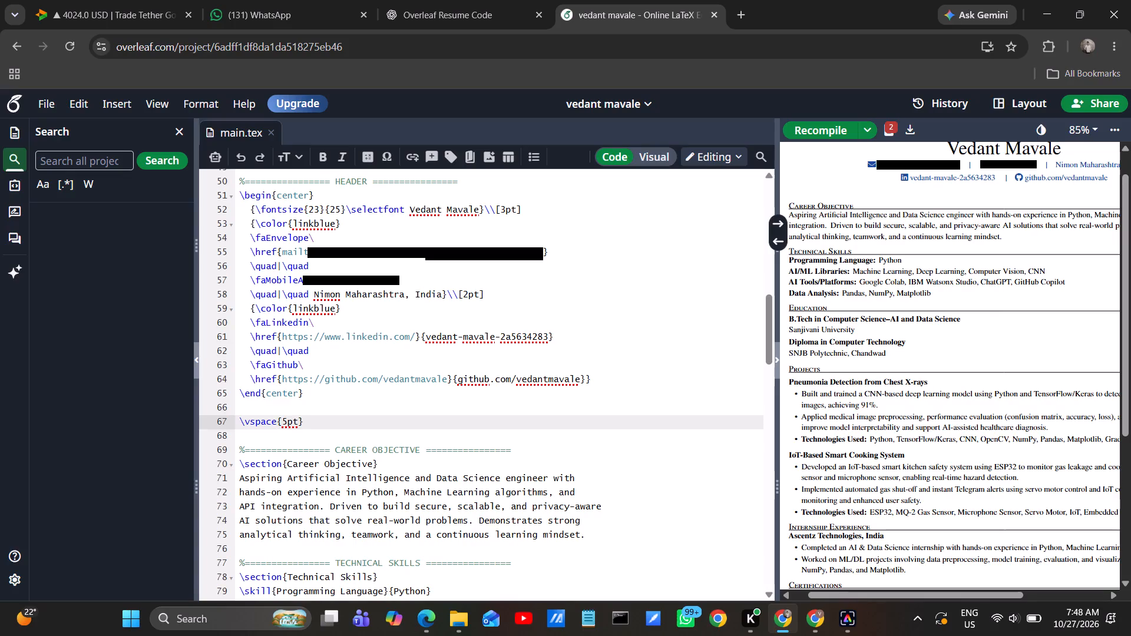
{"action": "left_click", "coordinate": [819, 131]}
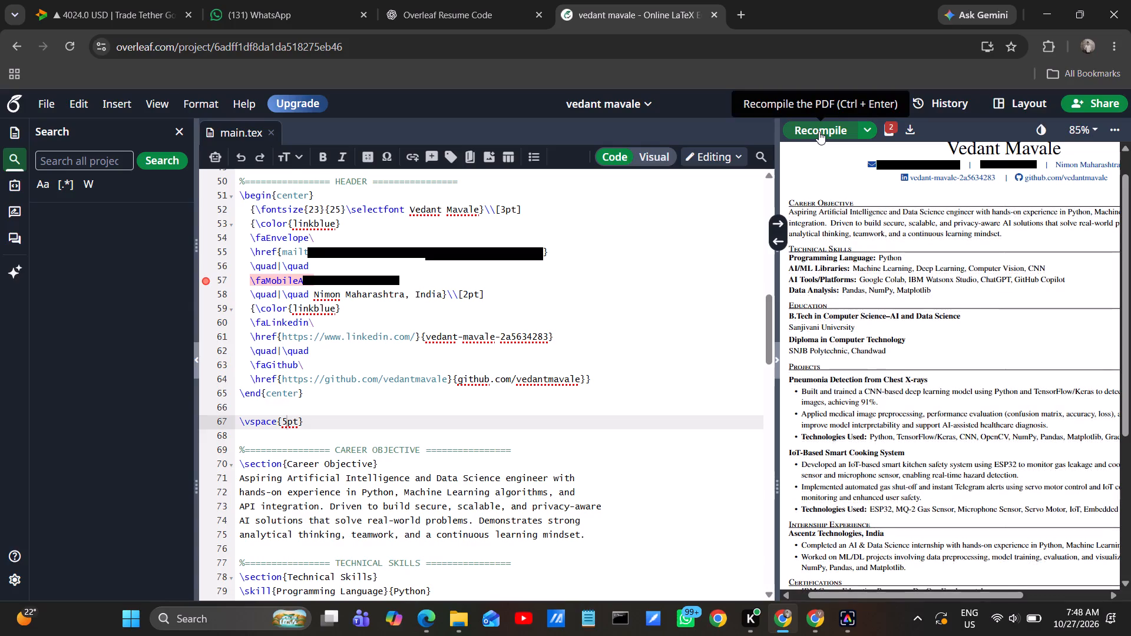
Set the \vspace above the Career Objective section to 2pt and recompile the resume.
{"action": "left_click", "coordinate": [289, 425]}
{"action": "key", "text": "BackSpace"}
{"action": "key", "text": "2"}
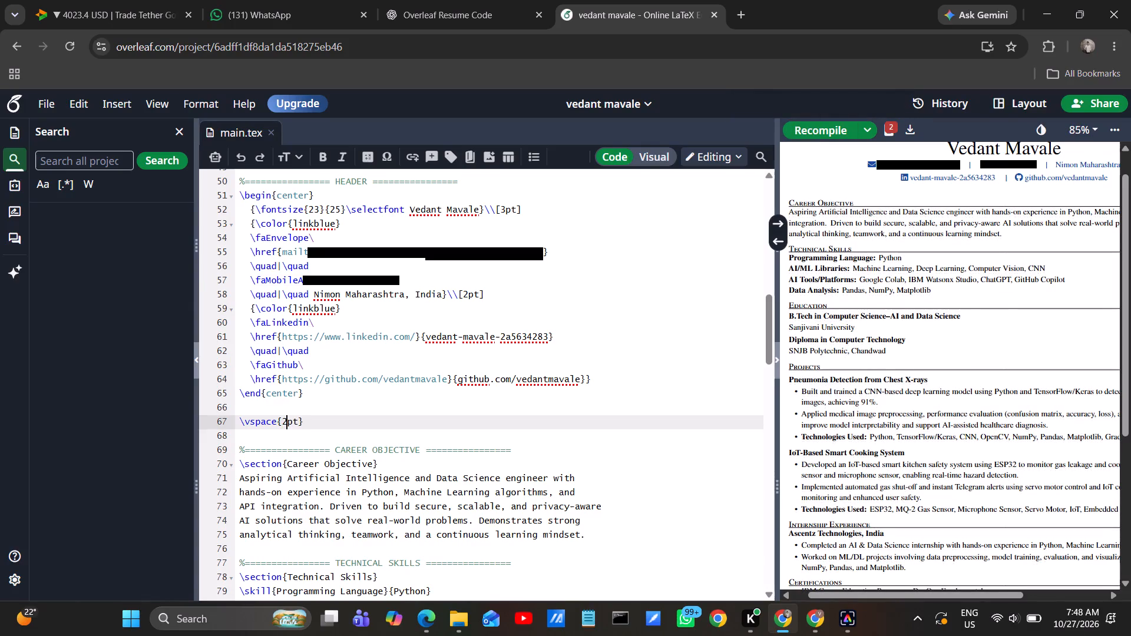
{"action": "left_click", "coordinate": [808, 126]}
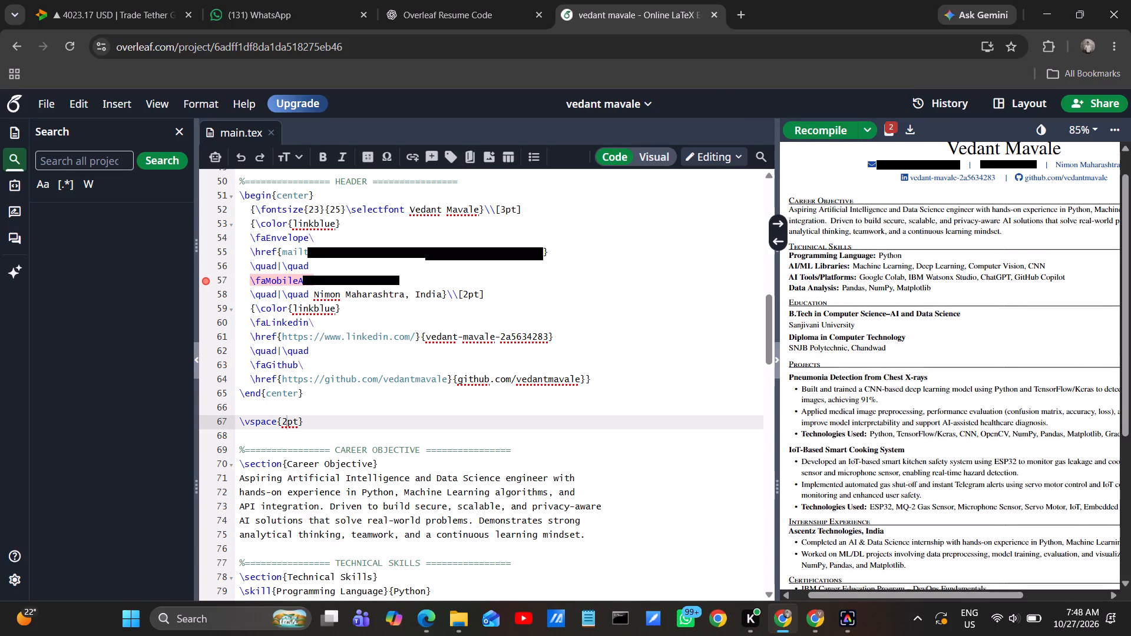
Examine the body of main.tex, from the header to the Certifications section, for the commands that control spacing around section headings.
{"action": "scroll", "coordinate": [623, 446], "scroll_direction": "down", "scroll_amount": 3}
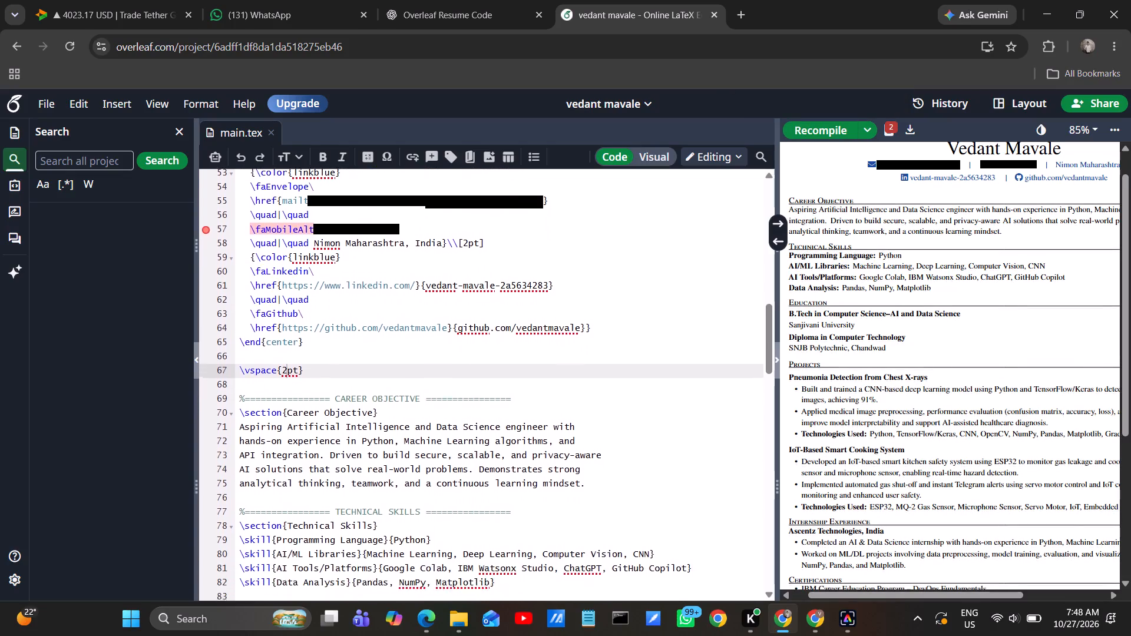
{"action": "scroll", "coordinate": [623, 446], "scroll_direction": "down", "scroll_amount": 1}
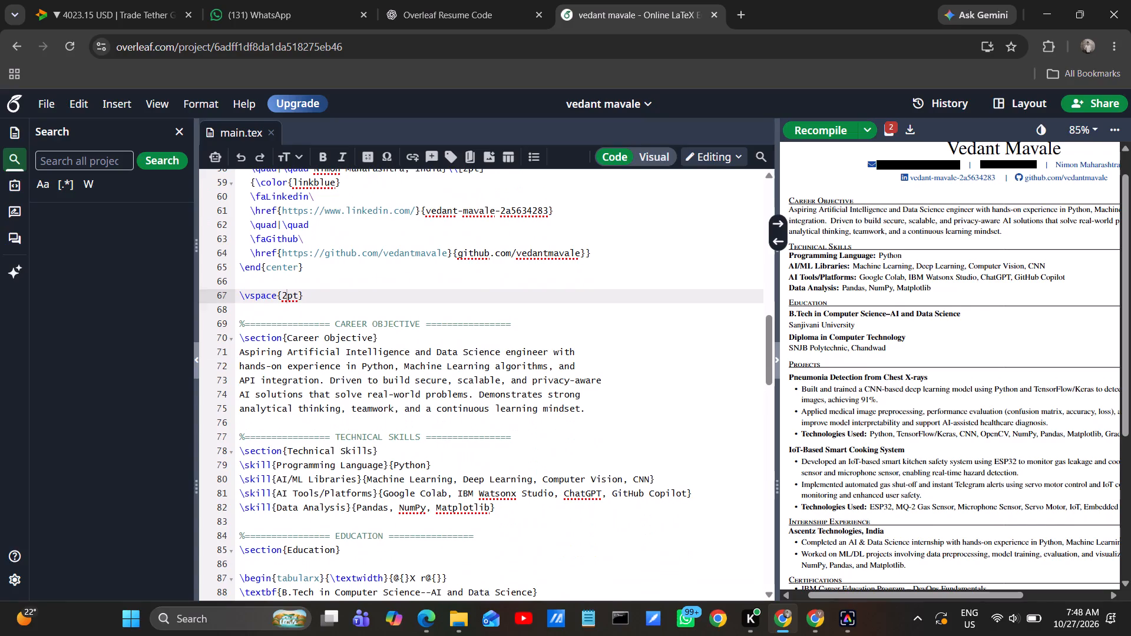
{"action": "scroll", "coordinate": [623, 446], "scroll_direction": "down", "scroll_amount": 2}
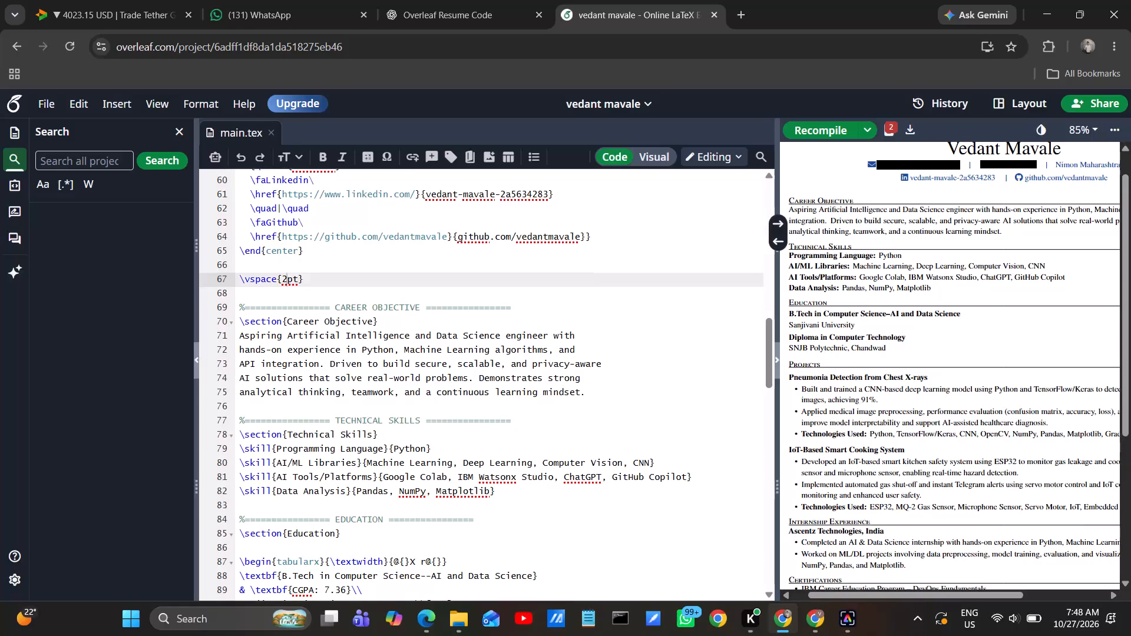
{"action": "scroll", "coordinate": [623, 446], "scroll_direction": "down", "scroll_amount": 1}
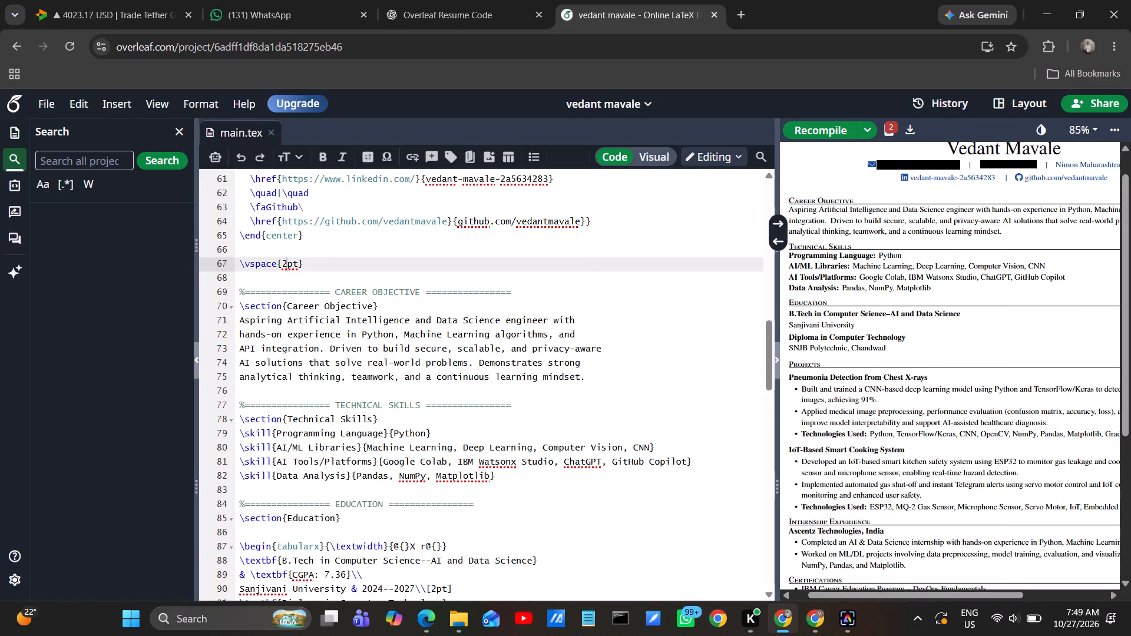
{"action": "scroll", "coordinate": [623, 446], "scroll_direction": "down", "scroll_amount": 2}
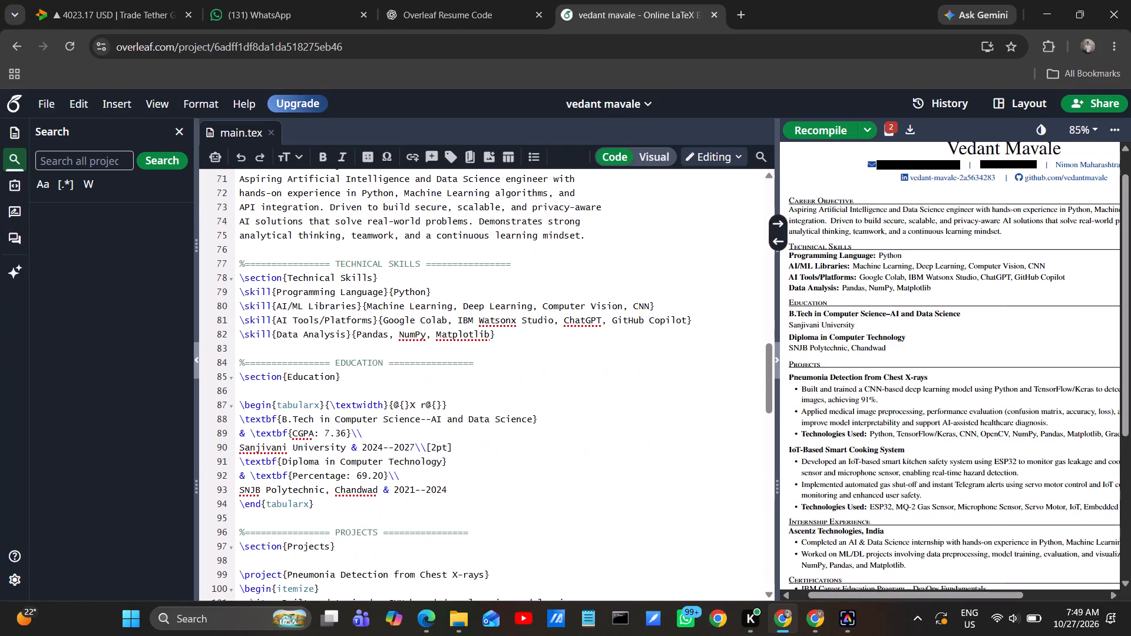
{"action": "scroll", "coordinate": [623, 446], "scroll_direction": "down", "scroll_amount": 2}
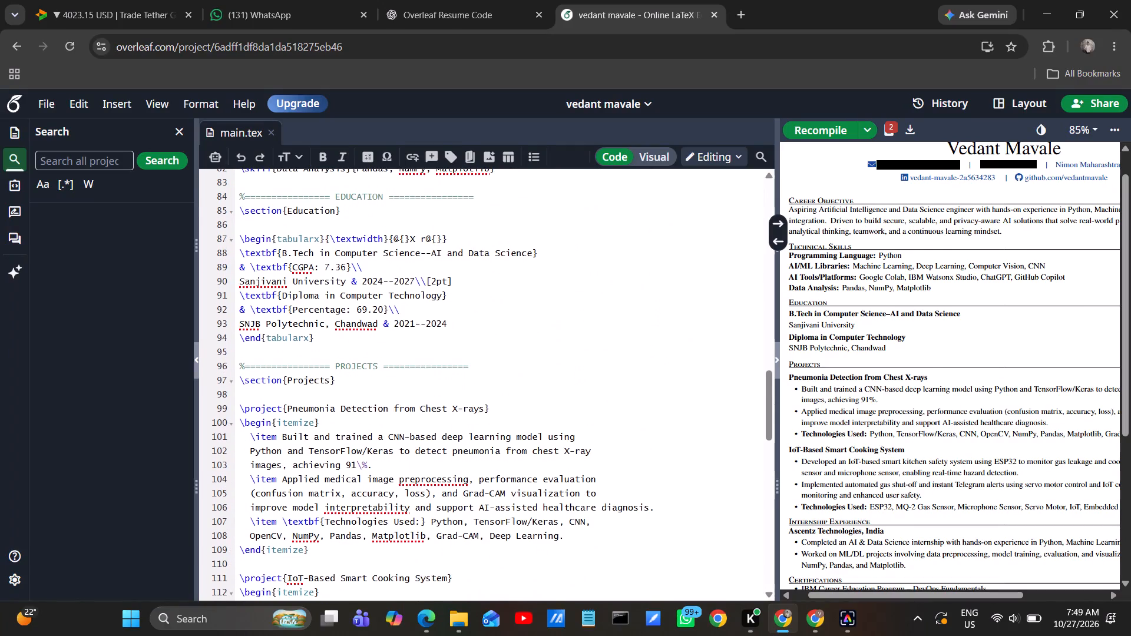
{"action": "scroll", "coordinate": [623, 446], "scroll_direction": "down", "scroll_amount": 2}
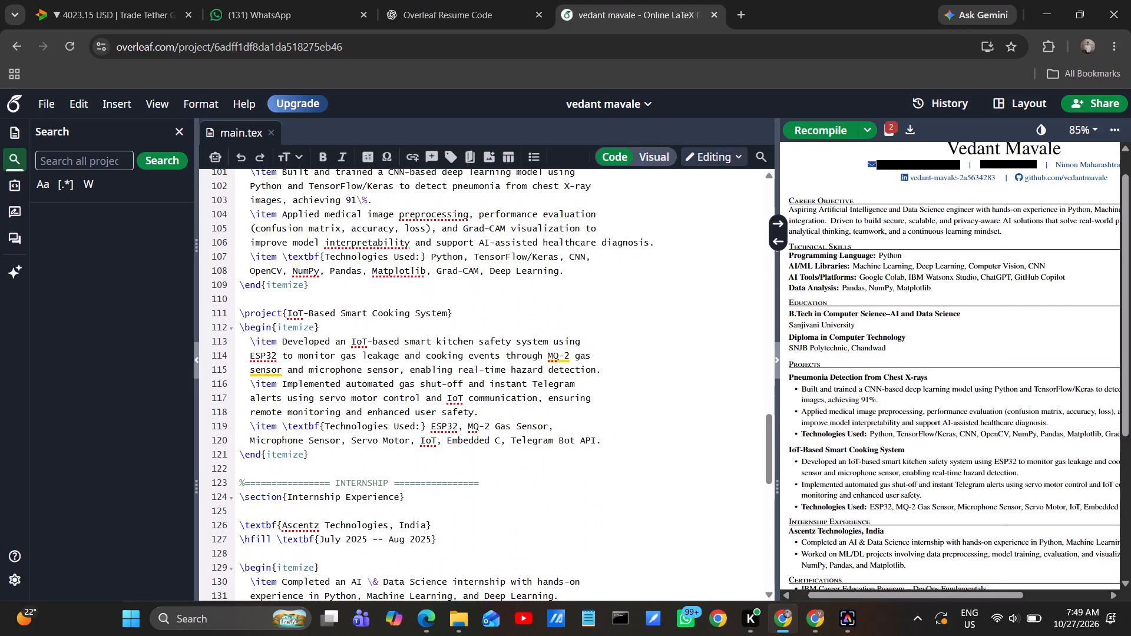
{"action": "scroll", "coordinate": [623, 446], "scroll_direction": "down", "scroll_amount": 2}
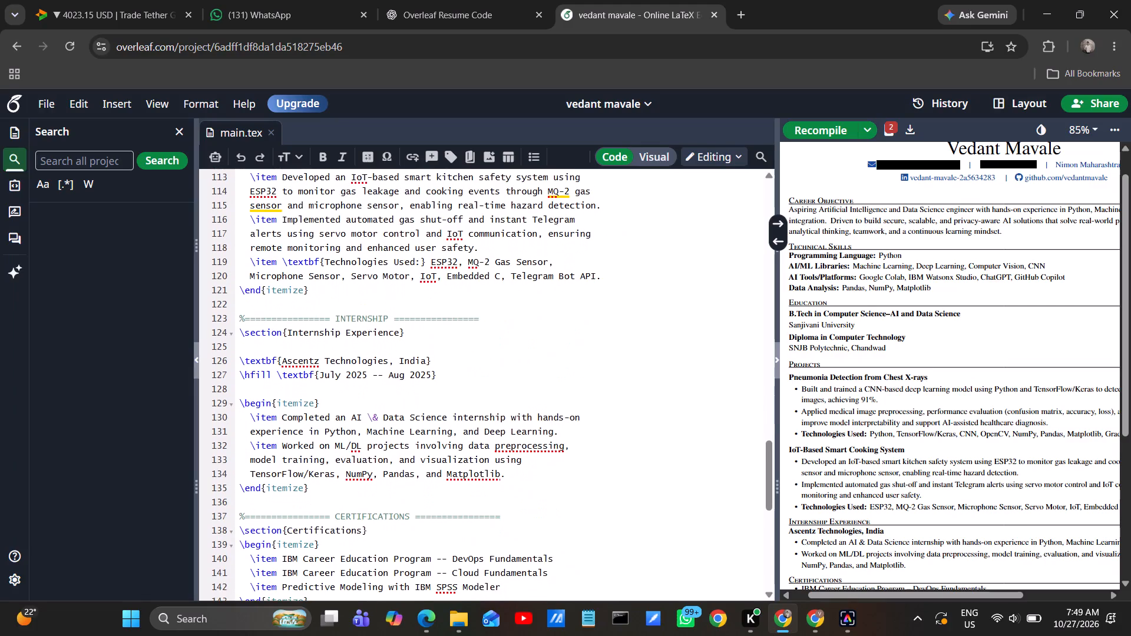
{"action": "scroll", "coordinate": [623, 446], "scroll_direction": "down", "scroll_amount": 7}
{"action": "scroll", "coordinate": [623, 446], "scroll_direction": "up", "scroll_amount": 2}
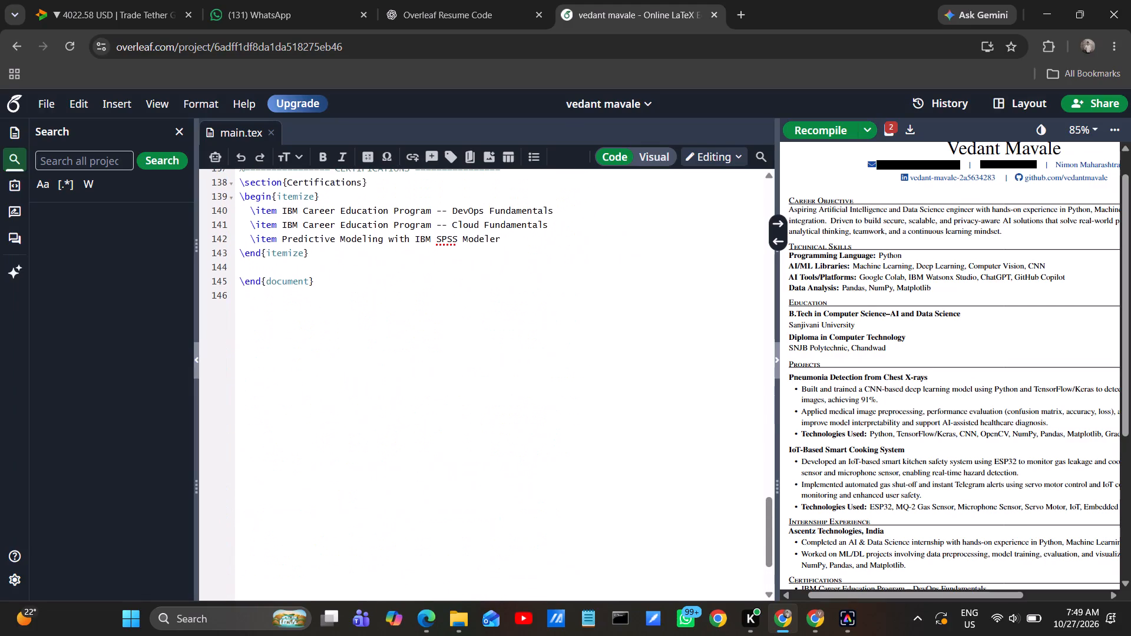
{"action": "scroll", "coordinate": [623, 446], "scroll_direction": "up", "scroll_amount": 2}
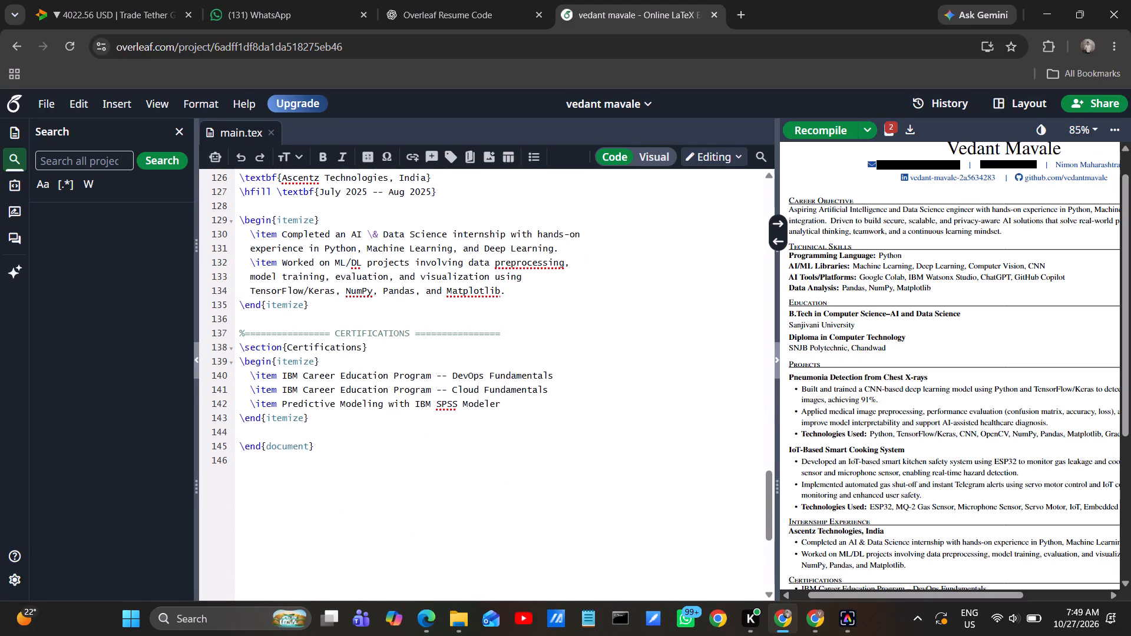
{"action": "scroll", "coordinate": [623, 446], "scroll_direction": "up", "scroll_amount": 5}
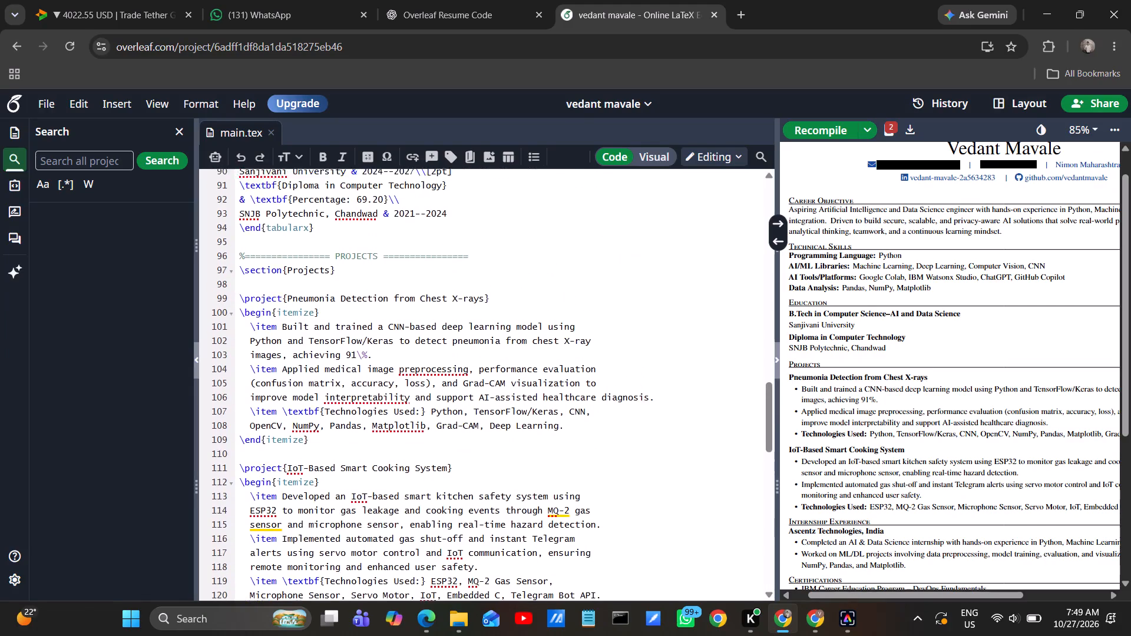
{"action": "scroll", "coordinate": [623, 446], "scroll_direction": "up", "scroll_amount": 3}
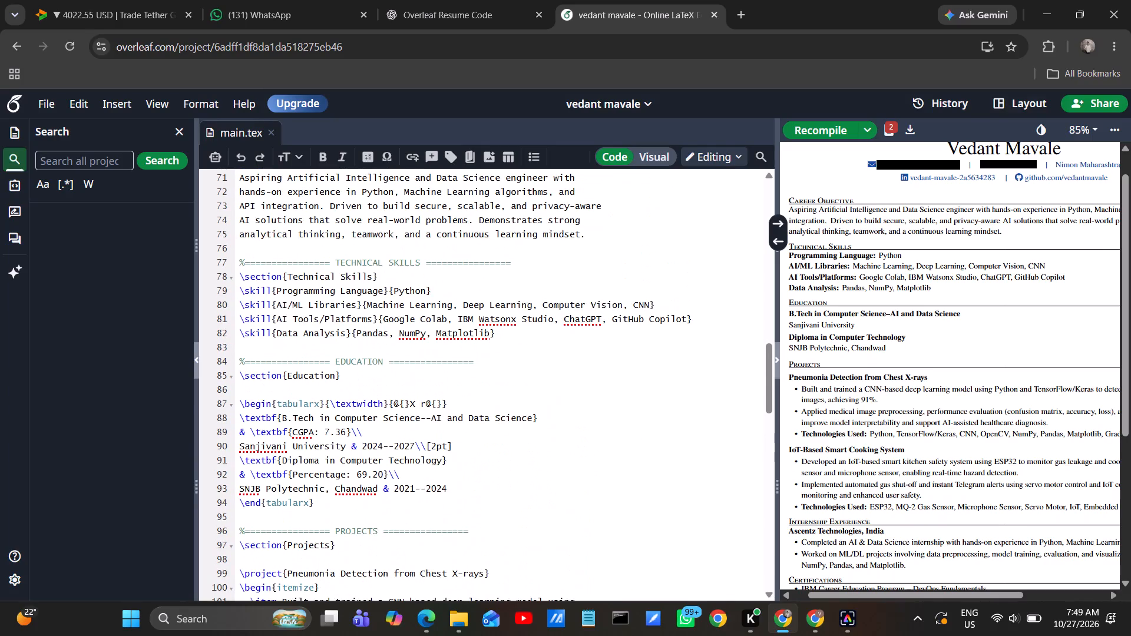
{"action": "scroll", "coordinate": [623, 446], "scroll_direction": "up", "scroll_amount": 3}
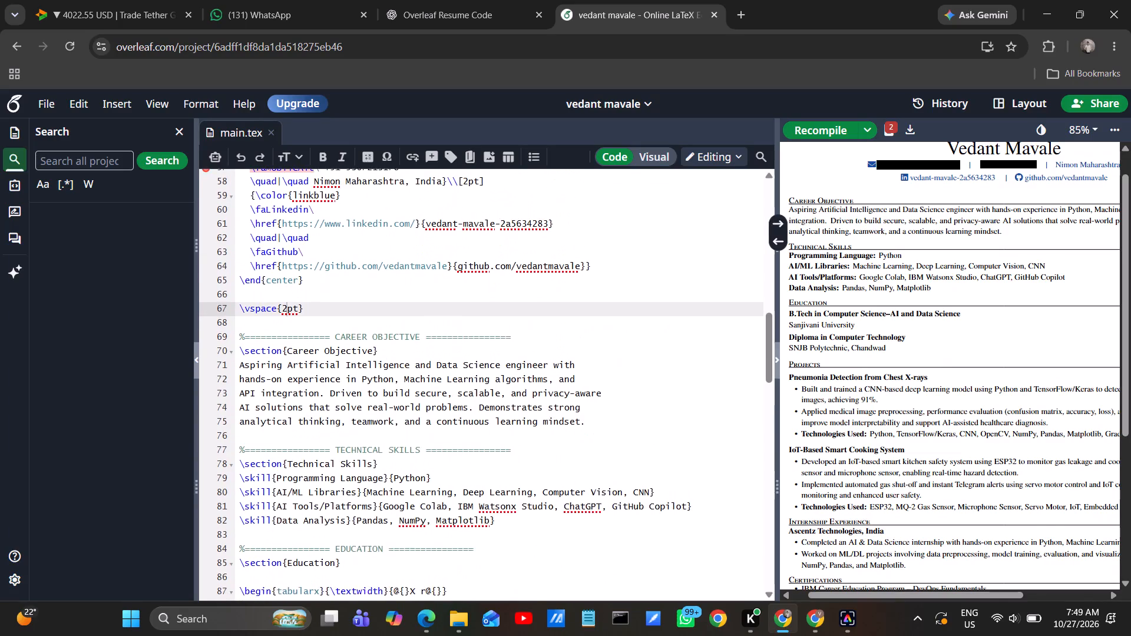
{"action": "scroll", "coordinate": [623, 446], "scroll_direction": "up", "scroll_amount": 1}
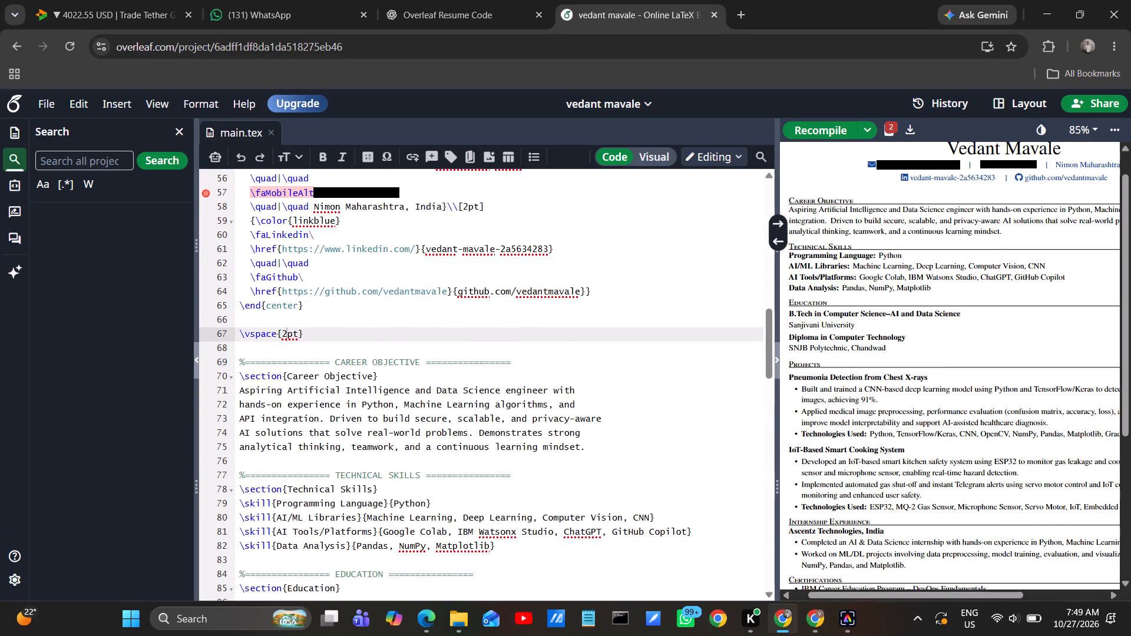
{"action": "scroll", "coordinate": [623, 446], "scroll_direction": "up", "scroll_amount": 2}
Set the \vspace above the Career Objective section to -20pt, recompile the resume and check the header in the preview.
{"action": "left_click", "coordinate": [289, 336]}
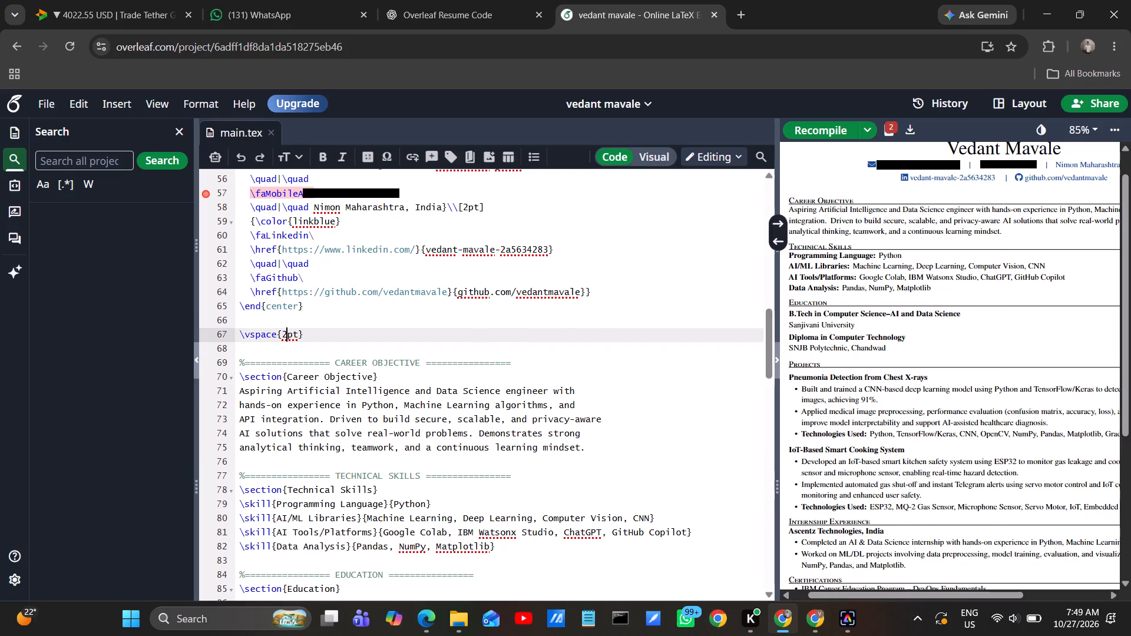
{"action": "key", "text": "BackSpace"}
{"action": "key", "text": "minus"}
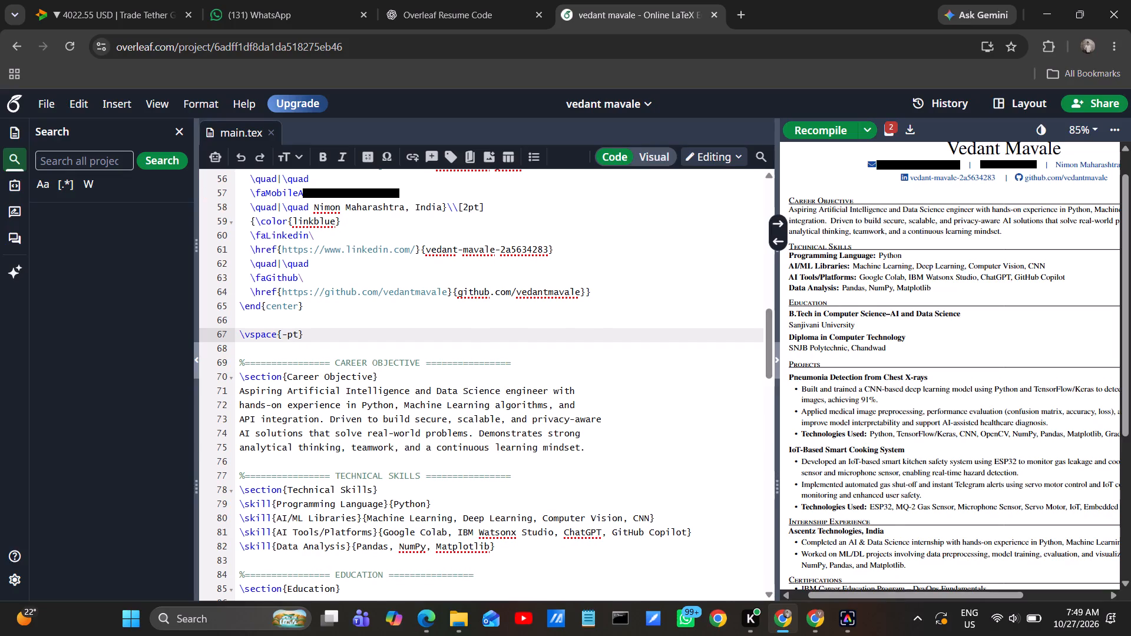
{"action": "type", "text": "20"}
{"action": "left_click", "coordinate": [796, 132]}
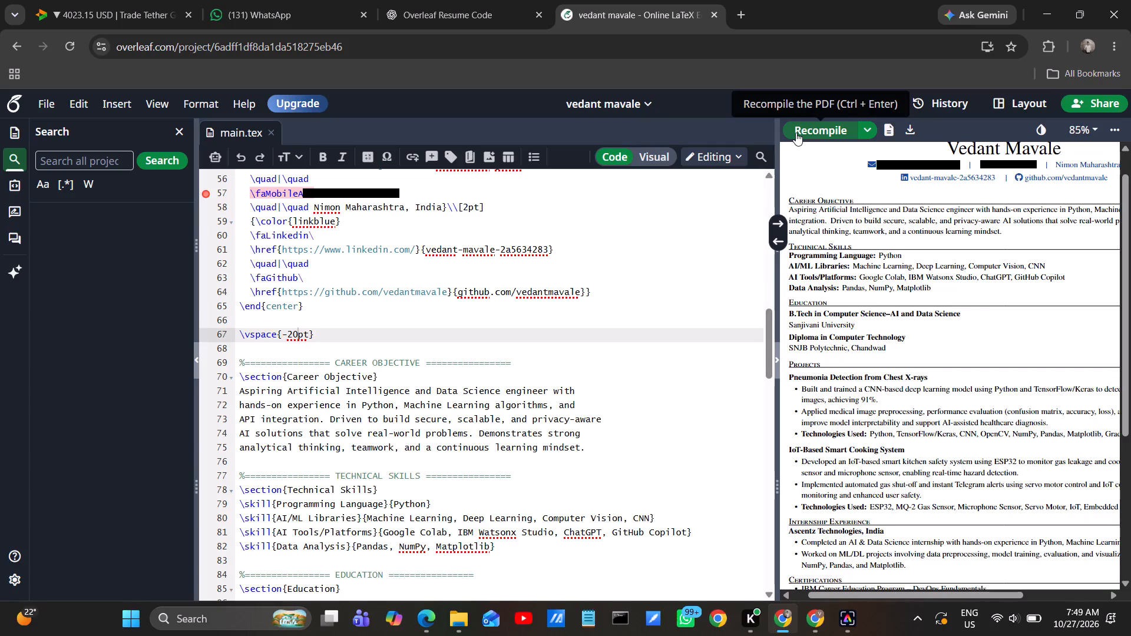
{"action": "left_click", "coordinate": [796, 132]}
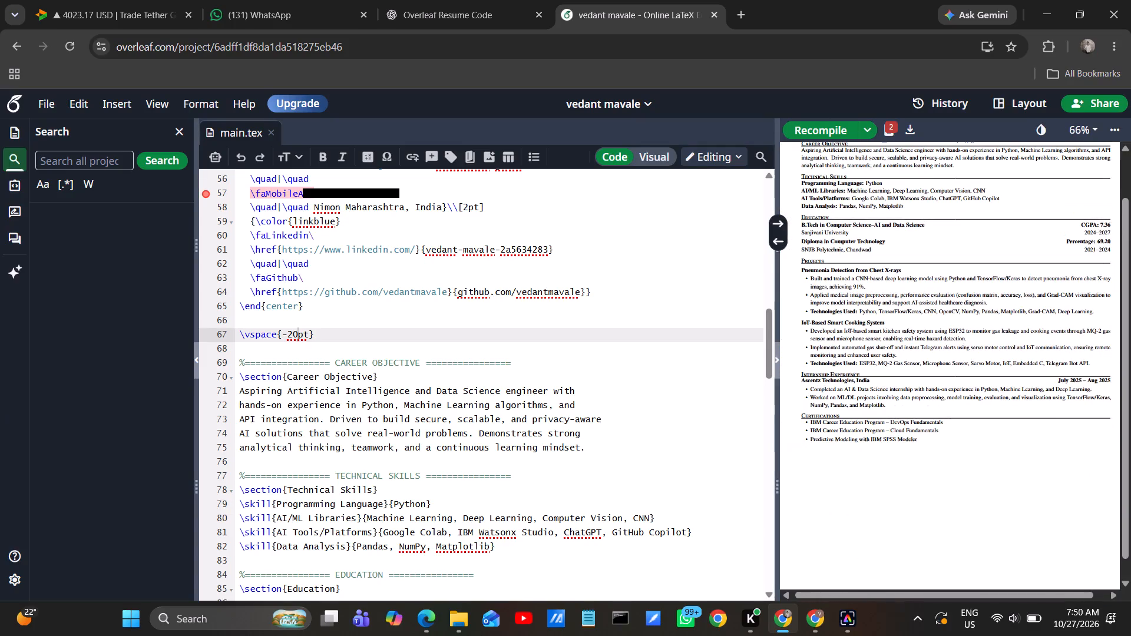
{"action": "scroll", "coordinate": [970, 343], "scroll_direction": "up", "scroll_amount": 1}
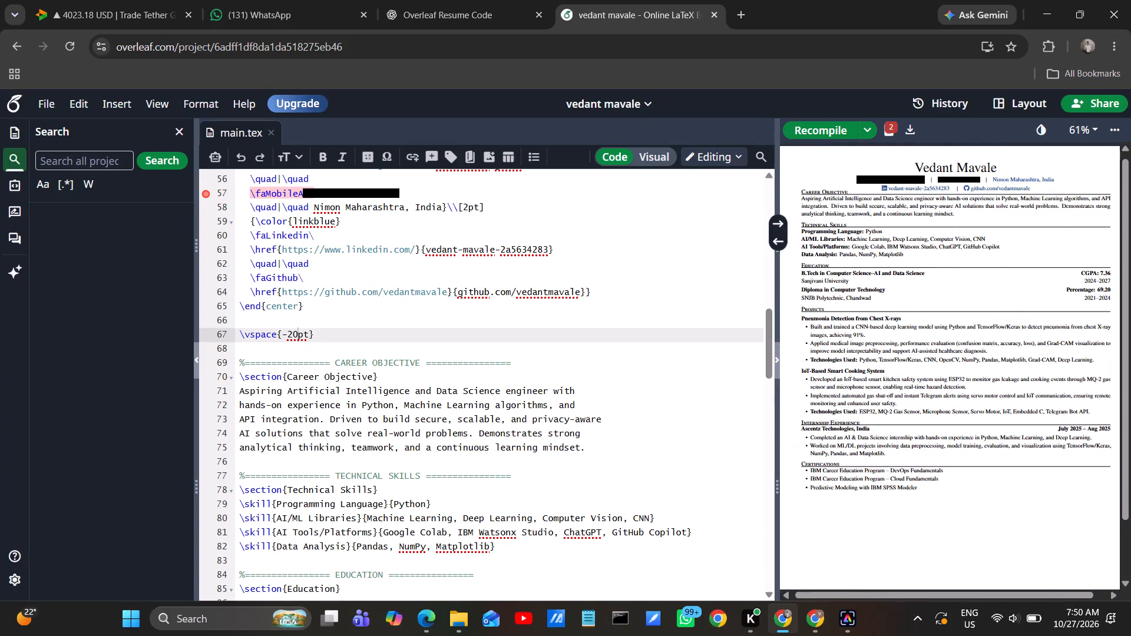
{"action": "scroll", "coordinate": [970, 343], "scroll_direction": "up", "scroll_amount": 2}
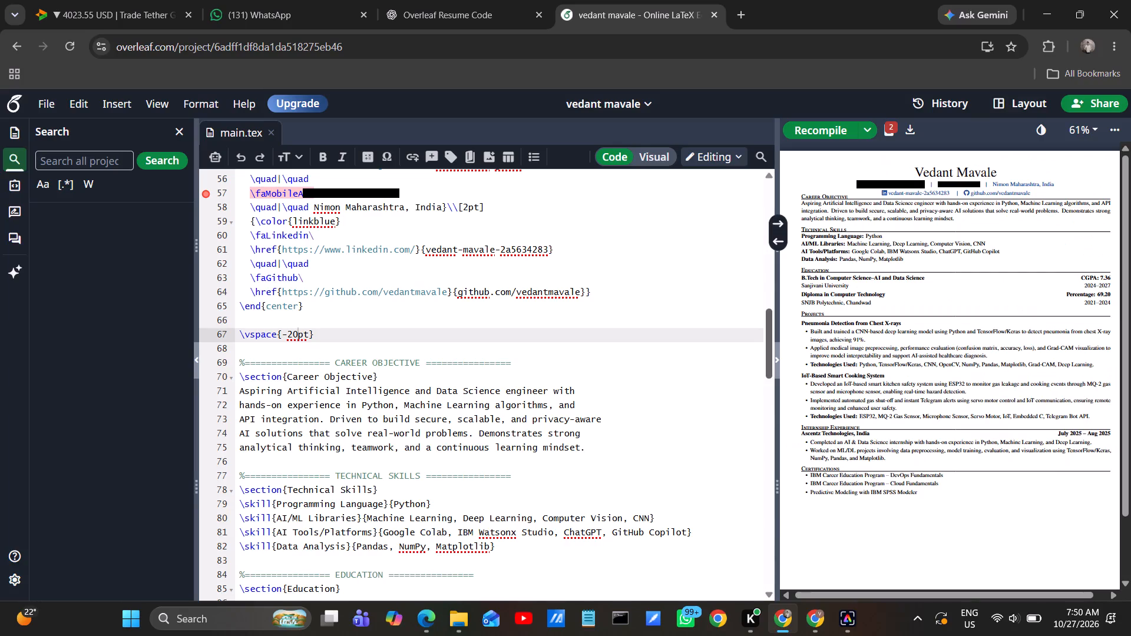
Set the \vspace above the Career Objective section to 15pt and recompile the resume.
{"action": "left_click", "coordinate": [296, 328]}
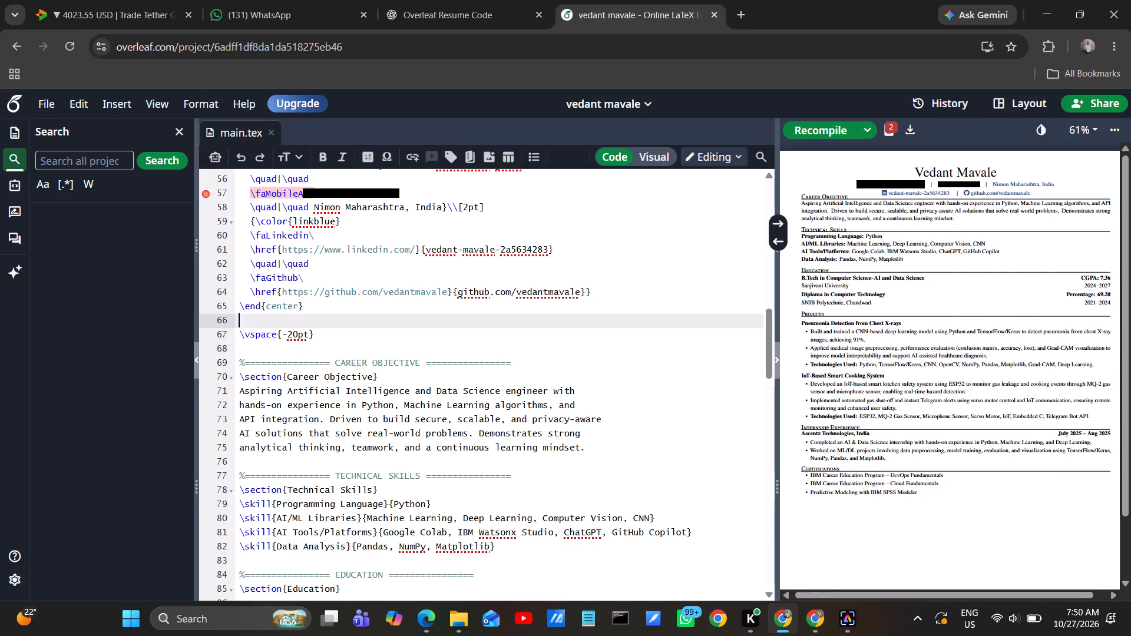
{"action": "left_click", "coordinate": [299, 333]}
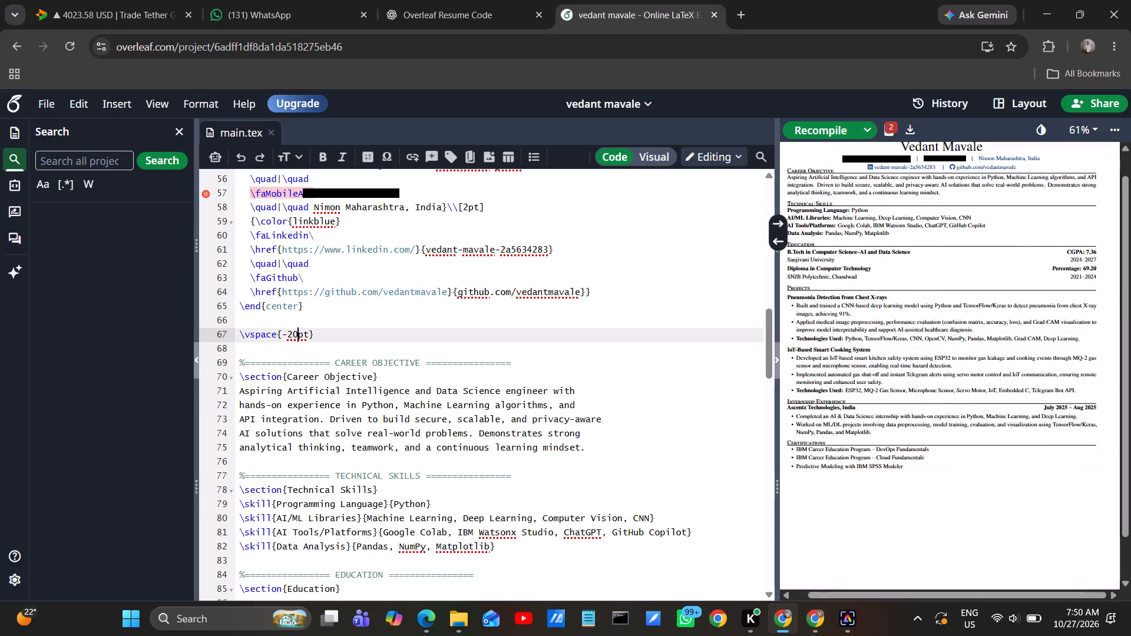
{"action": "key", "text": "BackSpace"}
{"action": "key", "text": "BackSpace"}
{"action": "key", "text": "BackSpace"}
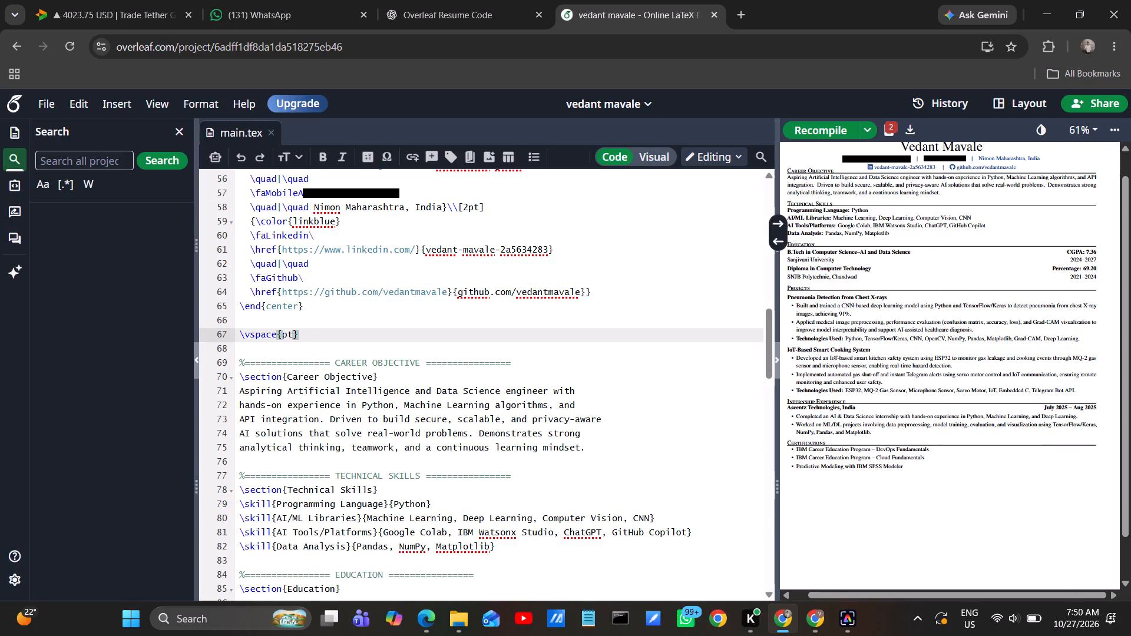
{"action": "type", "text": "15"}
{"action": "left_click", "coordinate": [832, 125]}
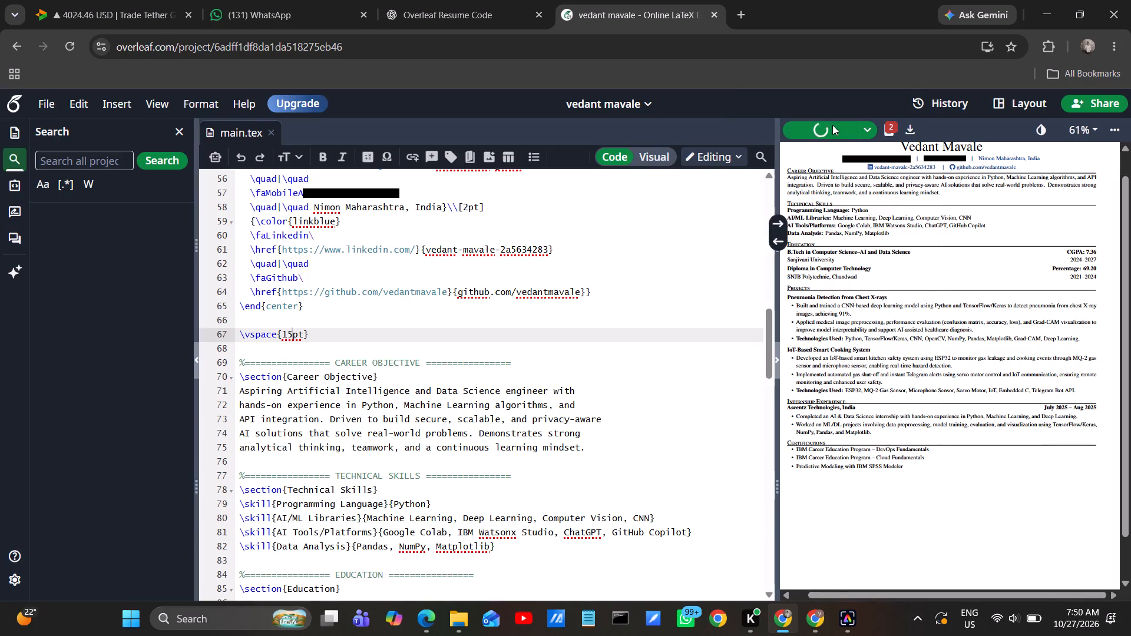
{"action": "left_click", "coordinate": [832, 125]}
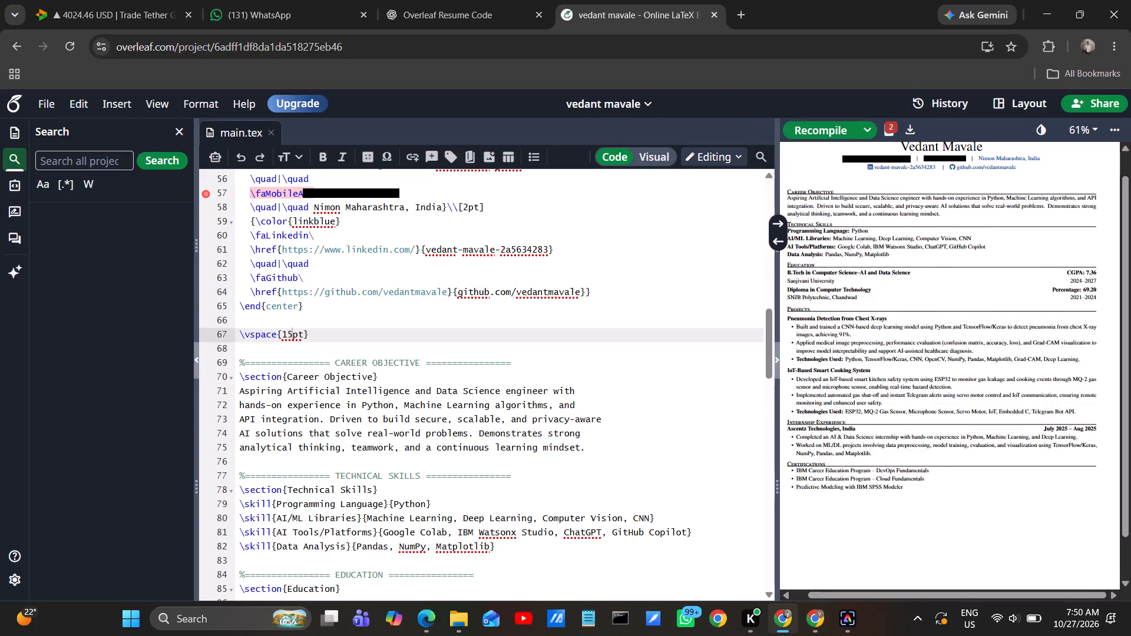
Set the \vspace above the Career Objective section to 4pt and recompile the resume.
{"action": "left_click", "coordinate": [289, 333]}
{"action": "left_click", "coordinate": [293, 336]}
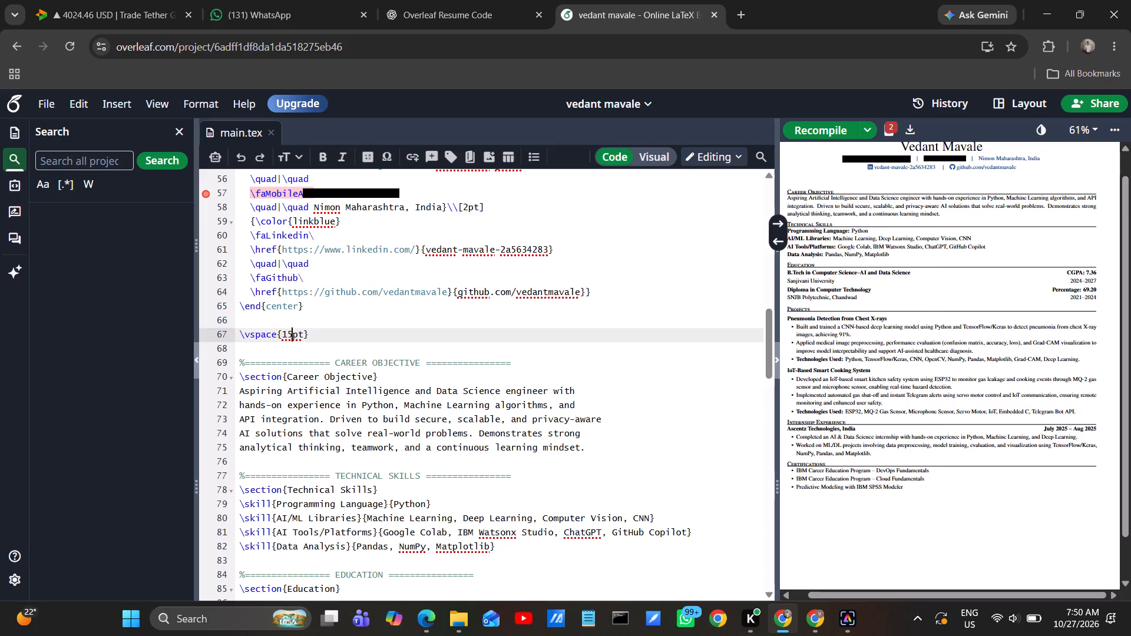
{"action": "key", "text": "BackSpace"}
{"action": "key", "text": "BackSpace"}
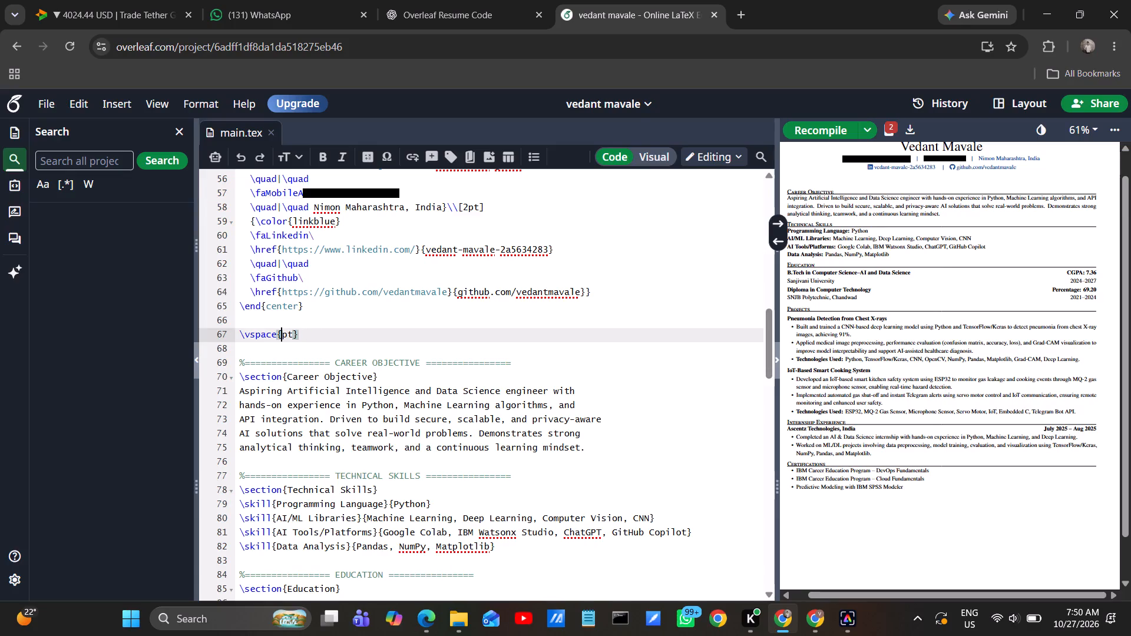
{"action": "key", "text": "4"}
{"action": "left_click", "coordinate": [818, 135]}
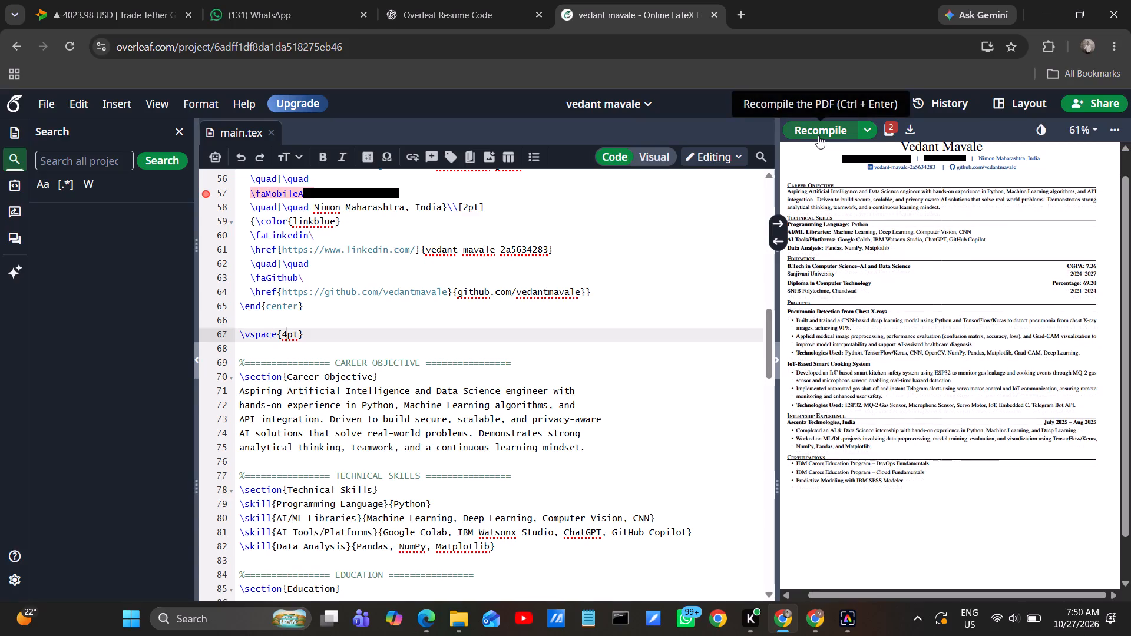
Set the \vspace above the Career Objective section to 10pt and recompile the resume.
{"action": "left_click", "coordinate": [288, 334]}
{"action": "key", "text": "BackSpace"}
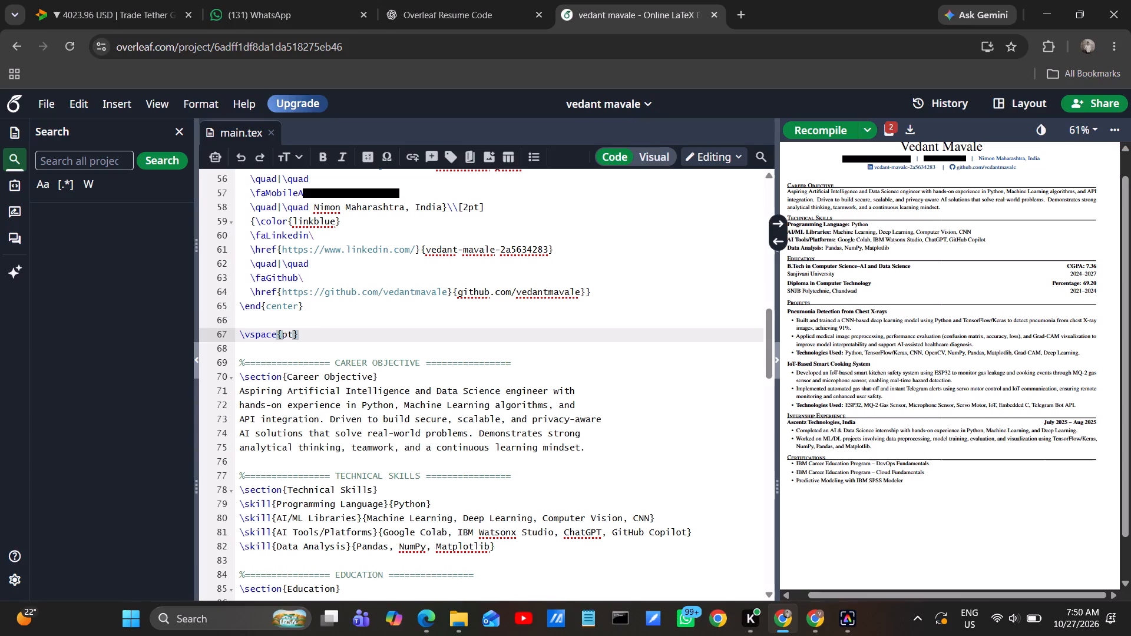
{"action": "type", "text": "10"}
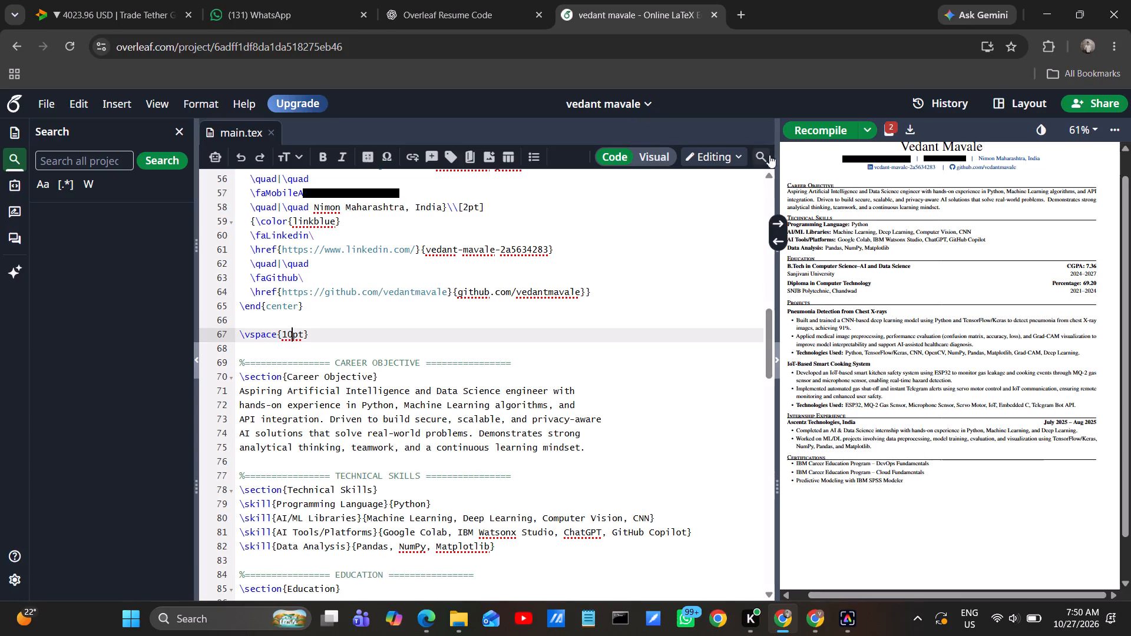
{"action": "left_click", "coordinate": [824, 135]}
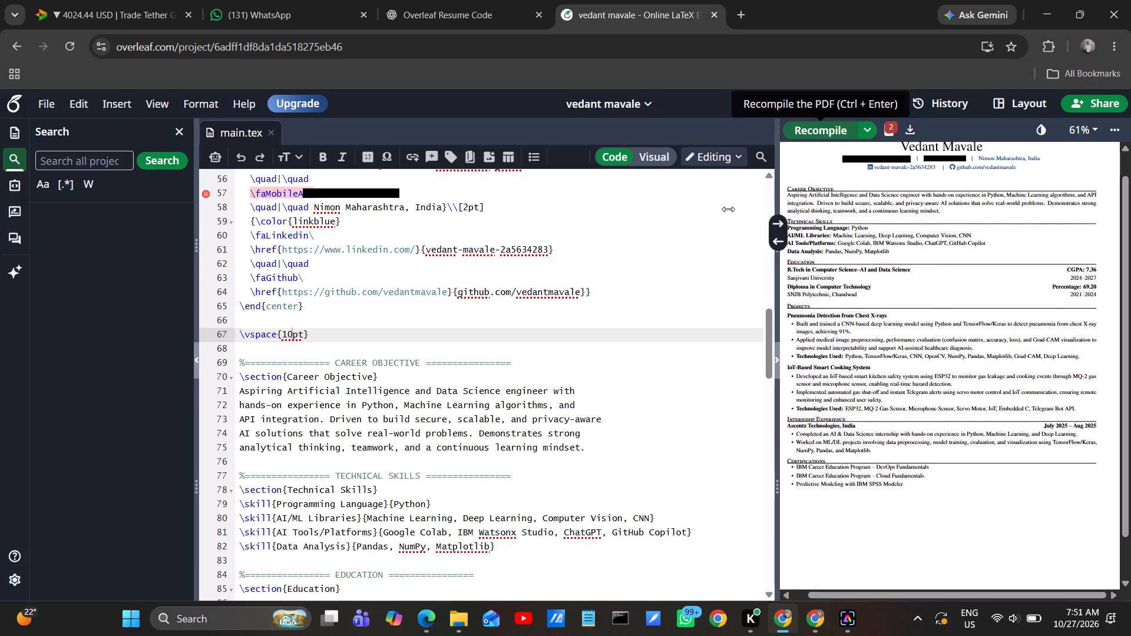
Delete the duplicate \usepackage[explicit]{titlesec} line from the preamble and recompile the resume.
{"action": "scroll", "coordinate": [608, 340], "scroll_direction": "up", "scroll_amount": 5}
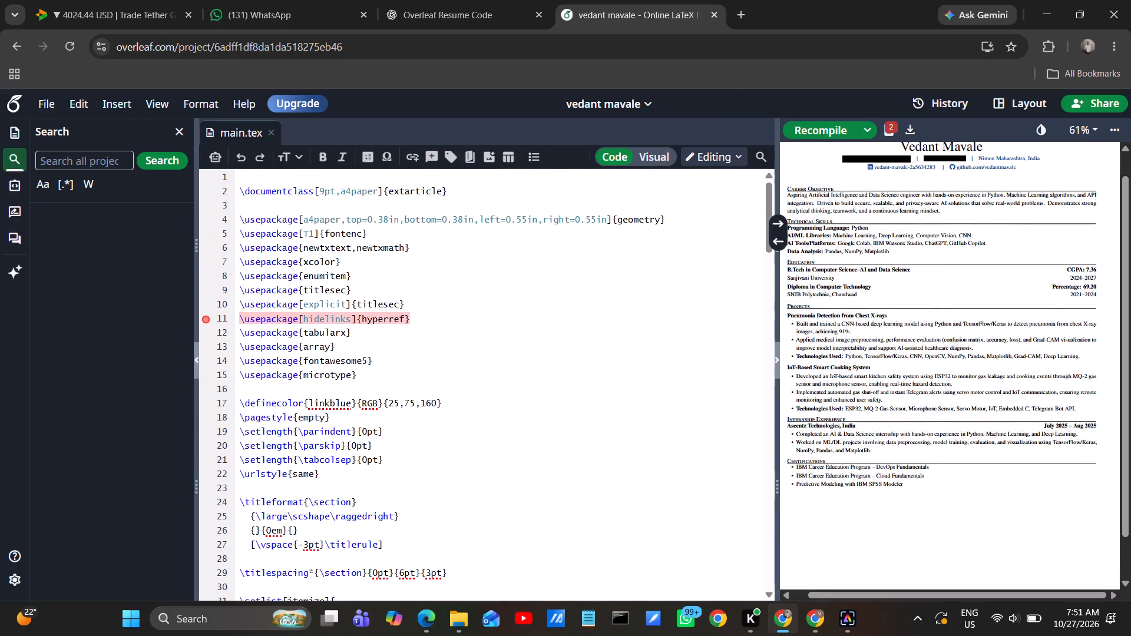
{"action": "scroll", "coordinate": [608, 340], "scroll_direction": "up", "scroll_amount": 4}
{"action": "left_click_drag", "start_coordinate": [409, 302], "coordinate": [232, 309]}
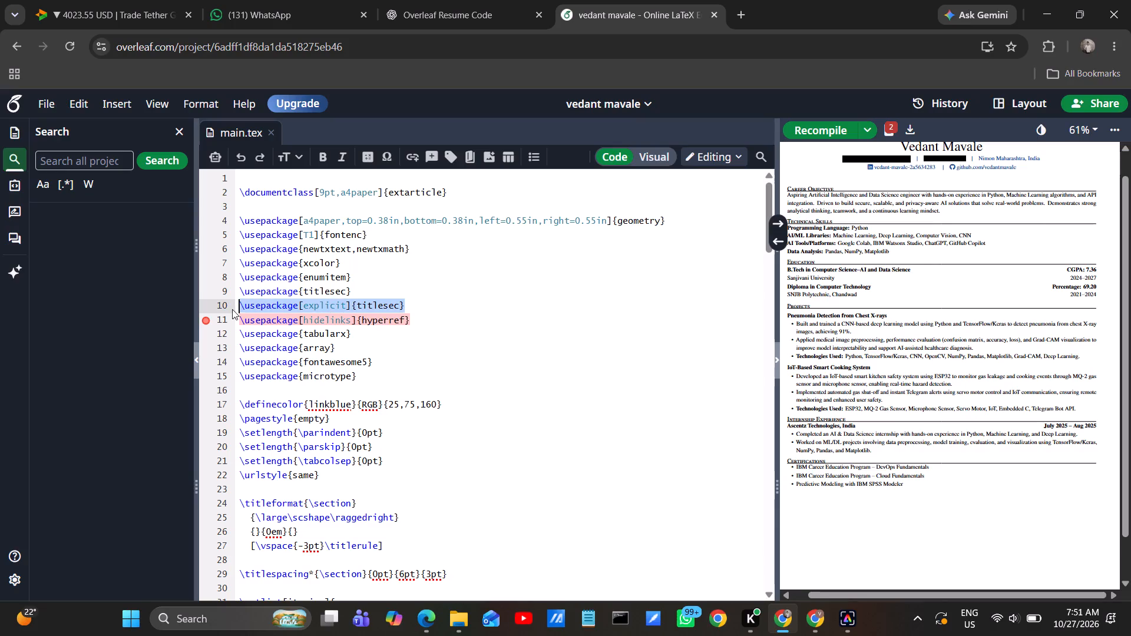
{"action": "left_click_drag", "start_coordinate": [232, 309], "coordinate": [231, 309]}
{"action": "key", "text": "BackSpace"}
{"action": "key", "text": "BackSpace"}
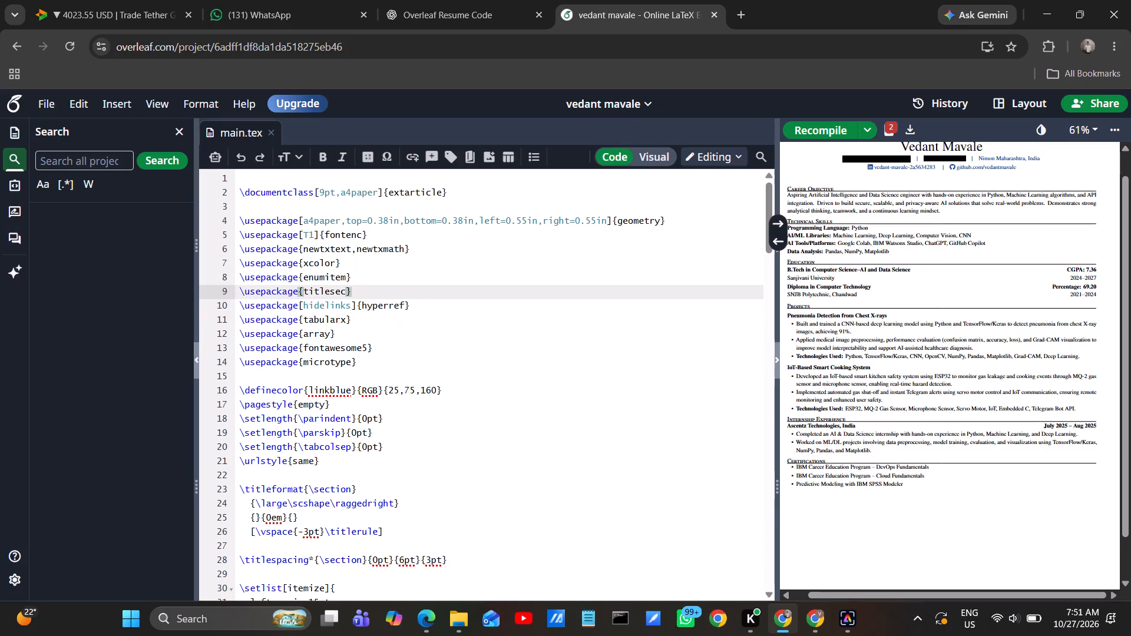
{"action": "left_click", "coordinate": [828, 132]}
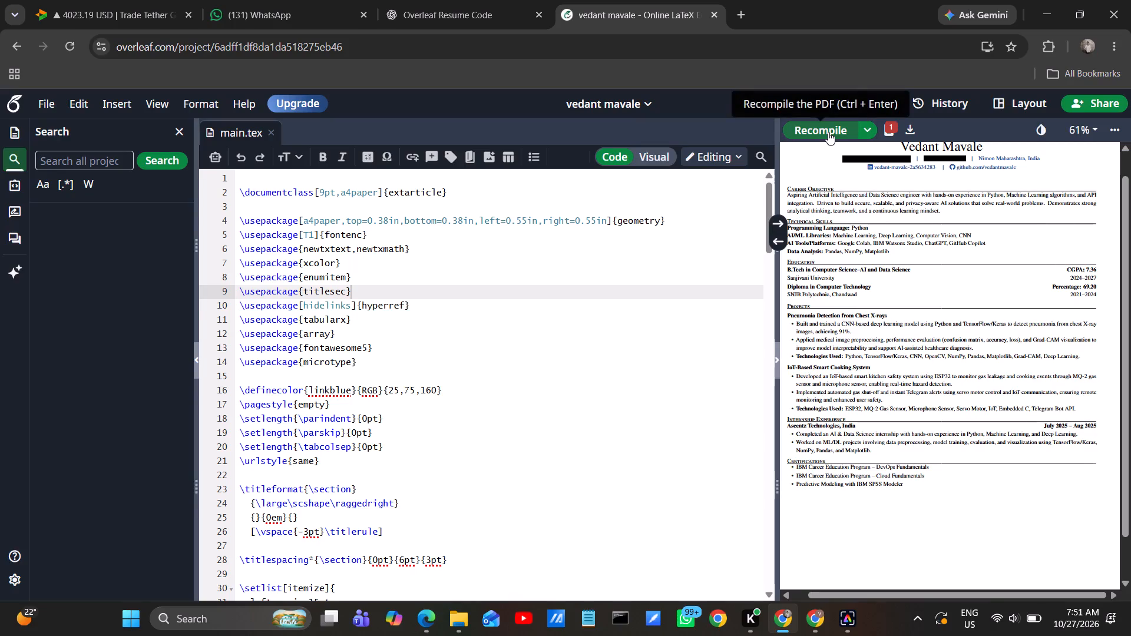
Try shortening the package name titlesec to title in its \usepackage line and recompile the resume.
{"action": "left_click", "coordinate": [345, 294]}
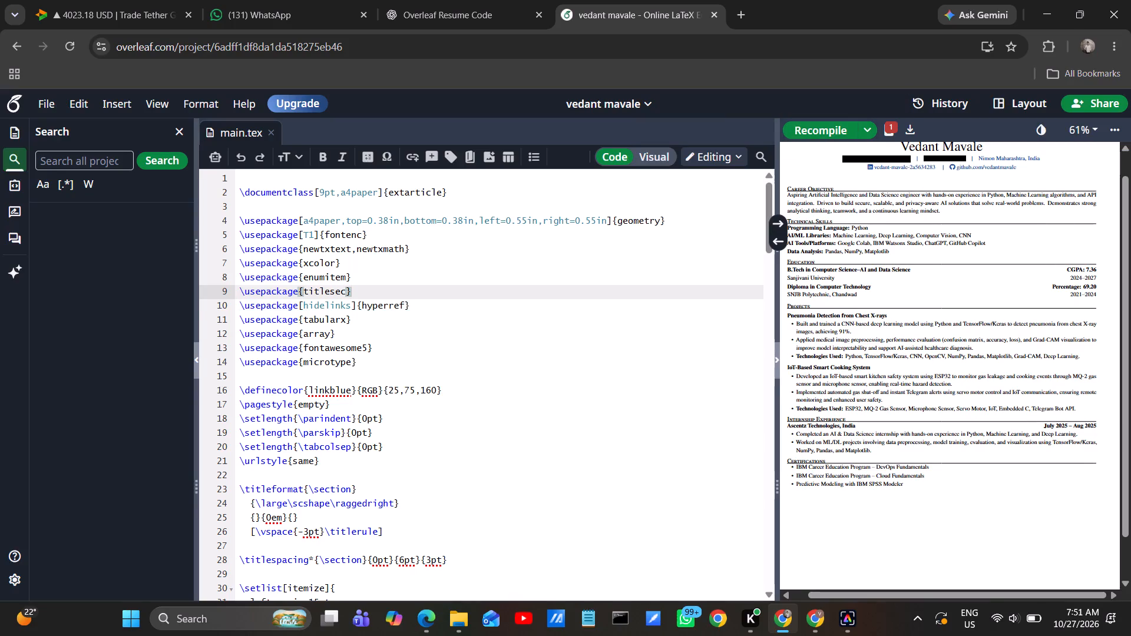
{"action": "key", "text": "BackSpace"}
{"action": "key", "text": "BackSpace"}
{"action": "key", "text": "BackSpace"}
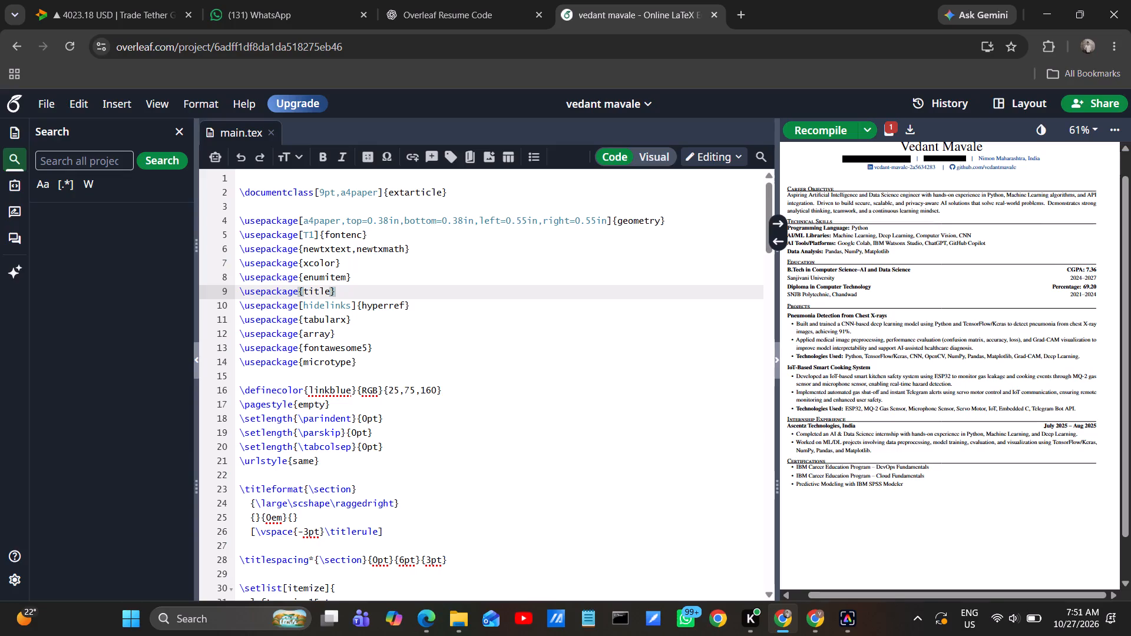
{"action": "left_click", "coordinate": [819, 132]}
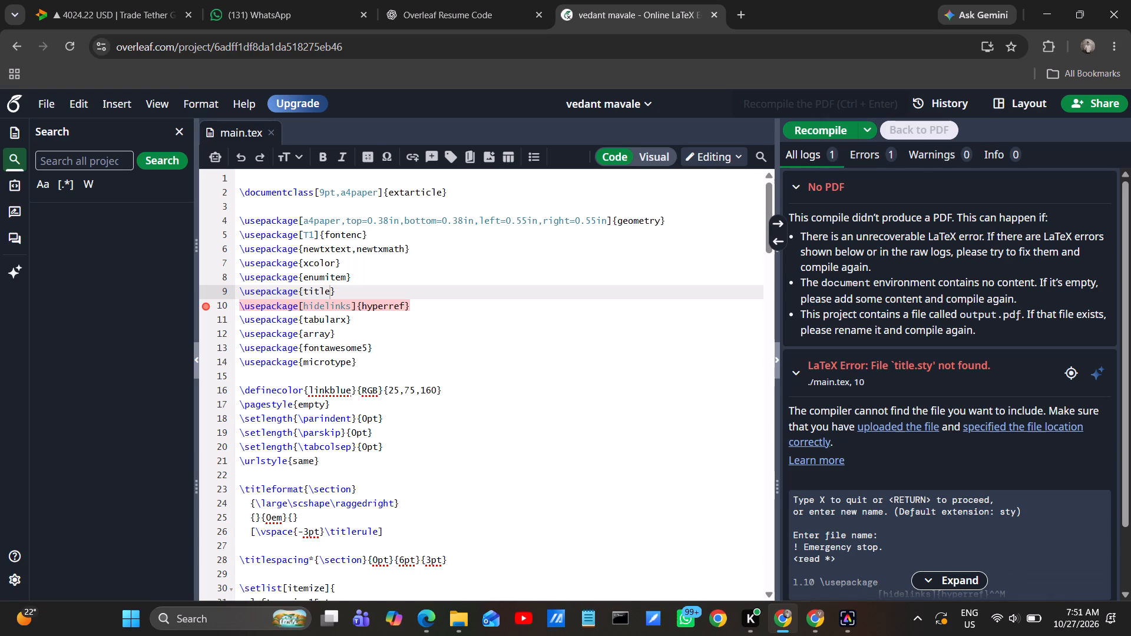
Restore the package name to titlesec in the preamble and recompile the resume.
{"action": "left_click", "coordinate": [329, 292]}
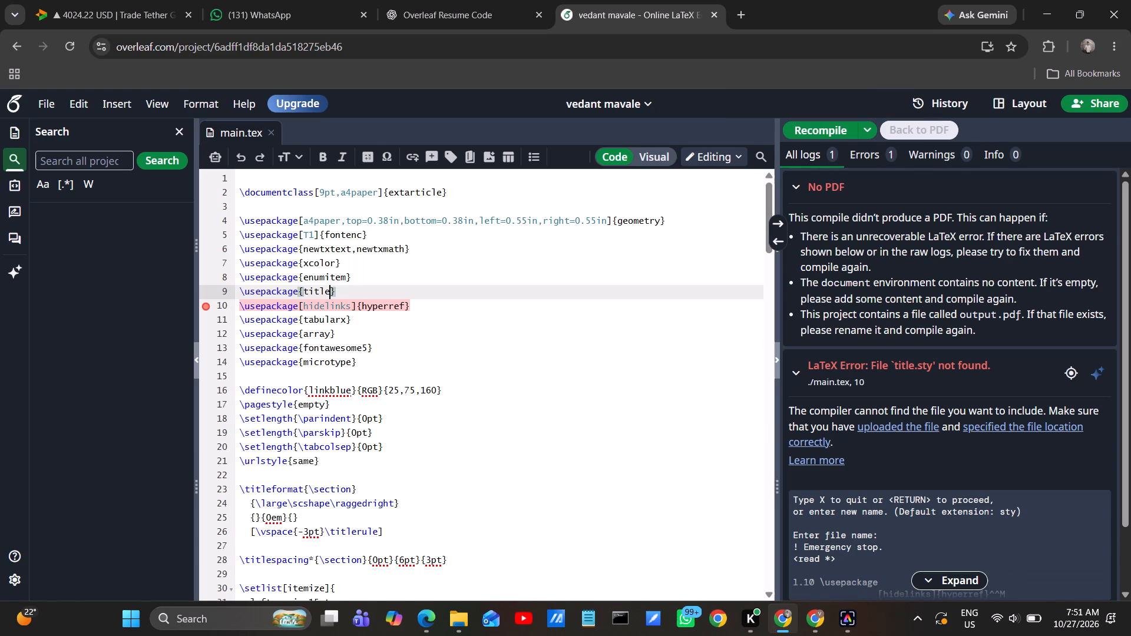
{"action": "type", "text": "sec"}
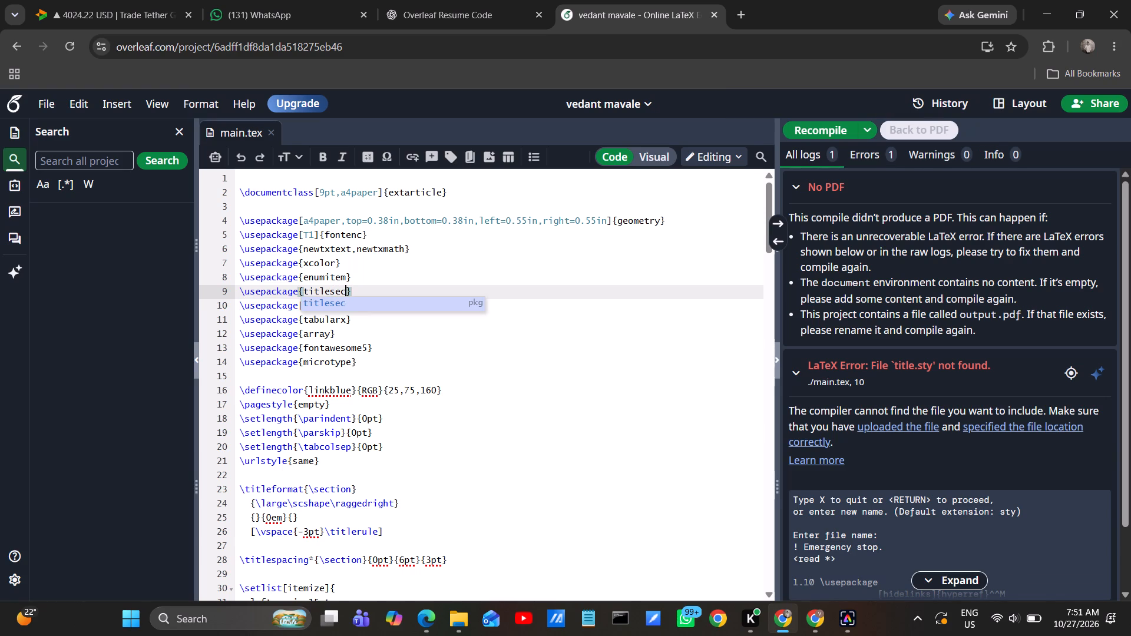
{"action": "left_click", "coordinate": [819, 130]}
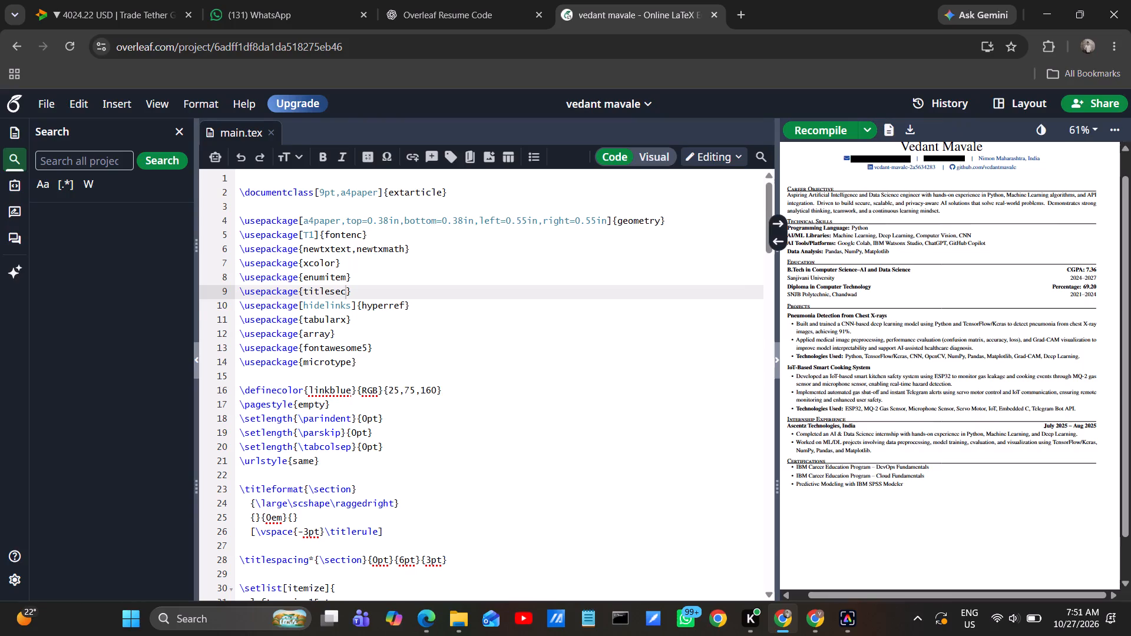
Examine main.tex from the preamble through the Projects and Internship sections for the remaining error and spacing commands.
{"action": "scroll", "coordinate": [477, 541], "scroll_direction": "down", "scroll_amount": 5}
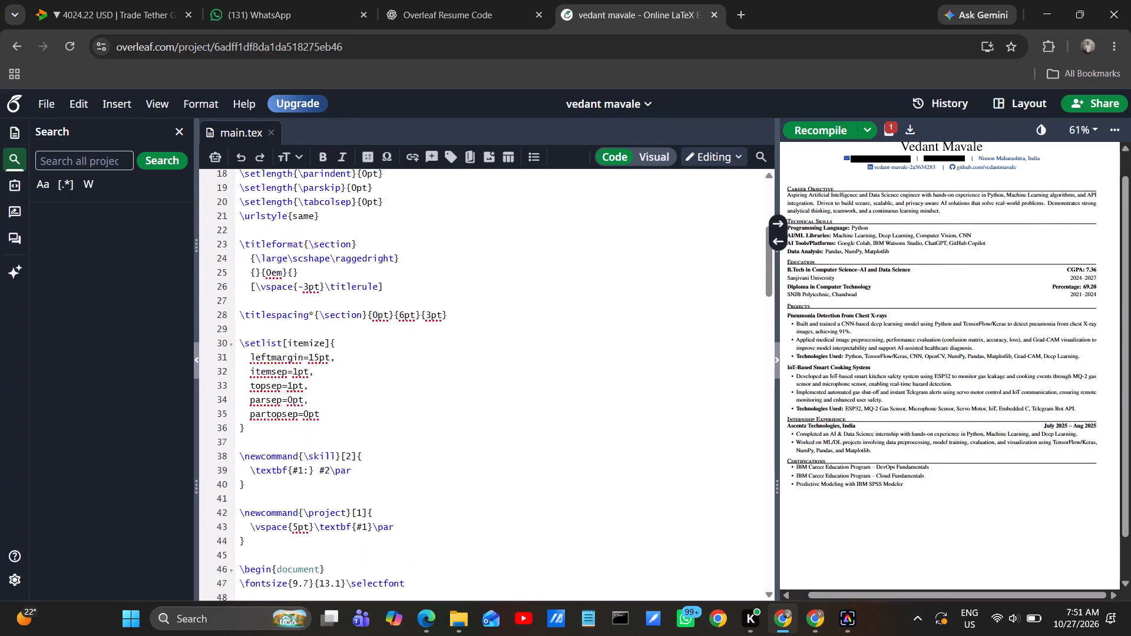
{"action": "scroll", "coordinate": [477, 541], "scroll_direction": "down", "scroll_amount": 8}
{"action": "scroll", "coordinate": [436, 286], "scroll_direction": "up", "scroll_amount": 2}
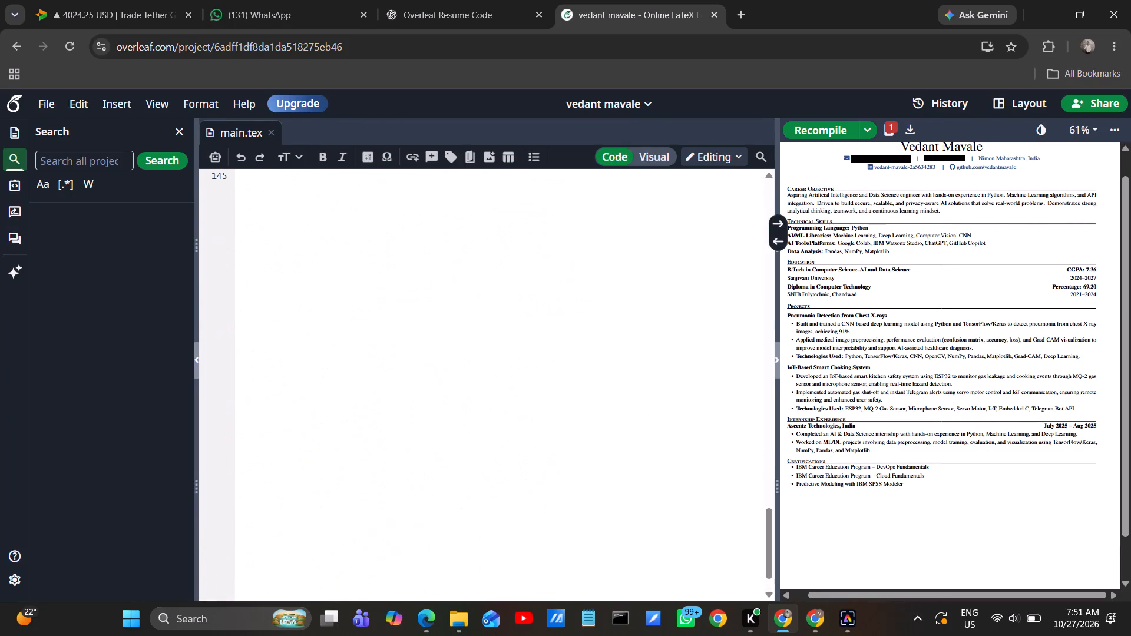
{"action": "scroll", "coordinate": [436, 286], "scroll_direction": "up", "scroll_amount": 5}
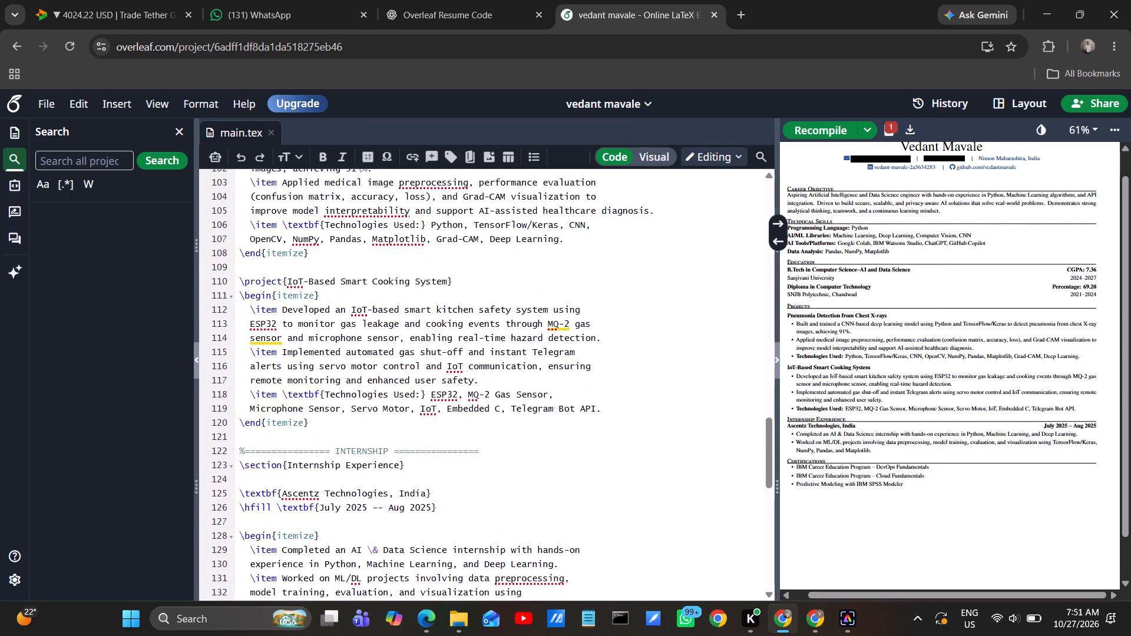
{"action": "scroll", "coordinate": [436, 286], "scroll_direction": "up", "scroll_amount": 4}
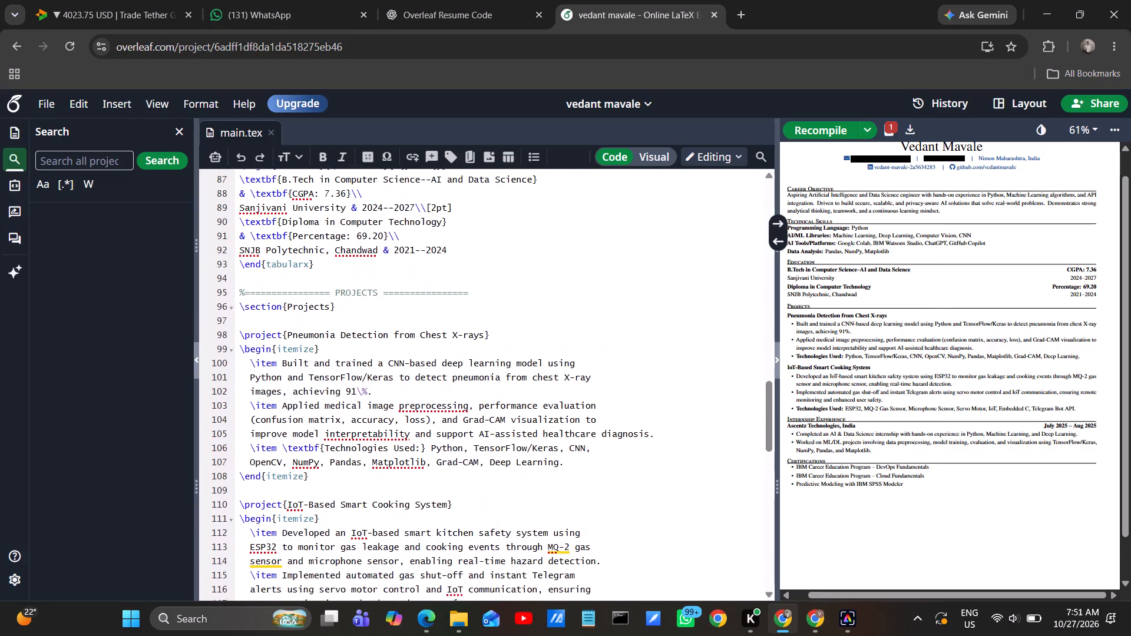
{"action": "scroll", "coordinate": [436, 286], "scroll_direction": "up", "scroll_amount": 3}
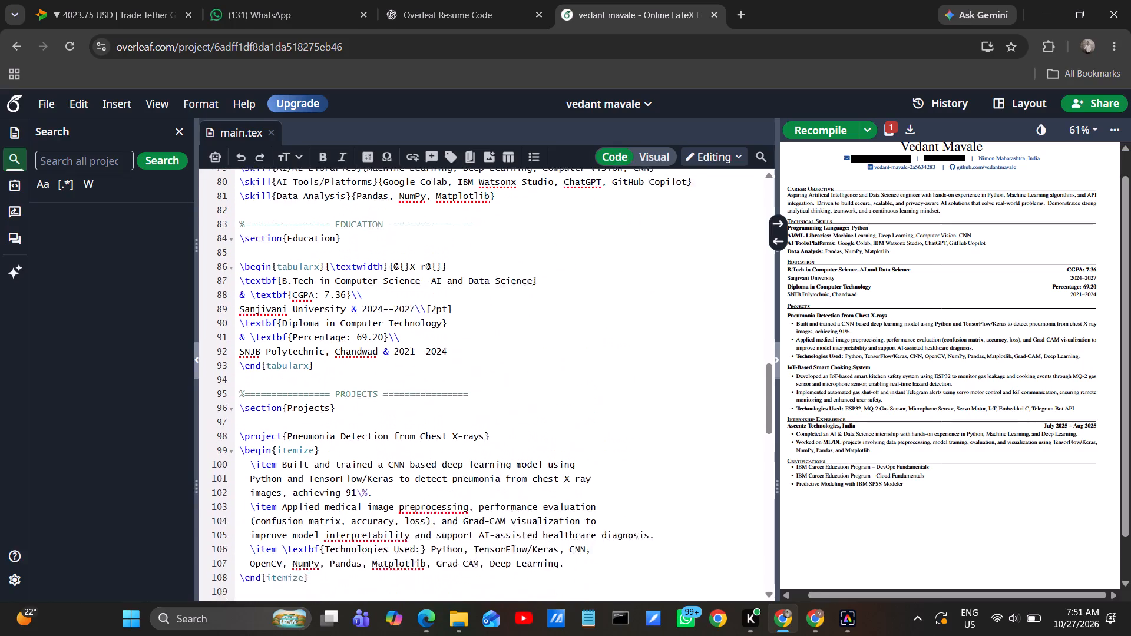
{"action": "scroll", "coordinate": [436, 286], "scroll_direction": "up", "scroll_amount": 6}
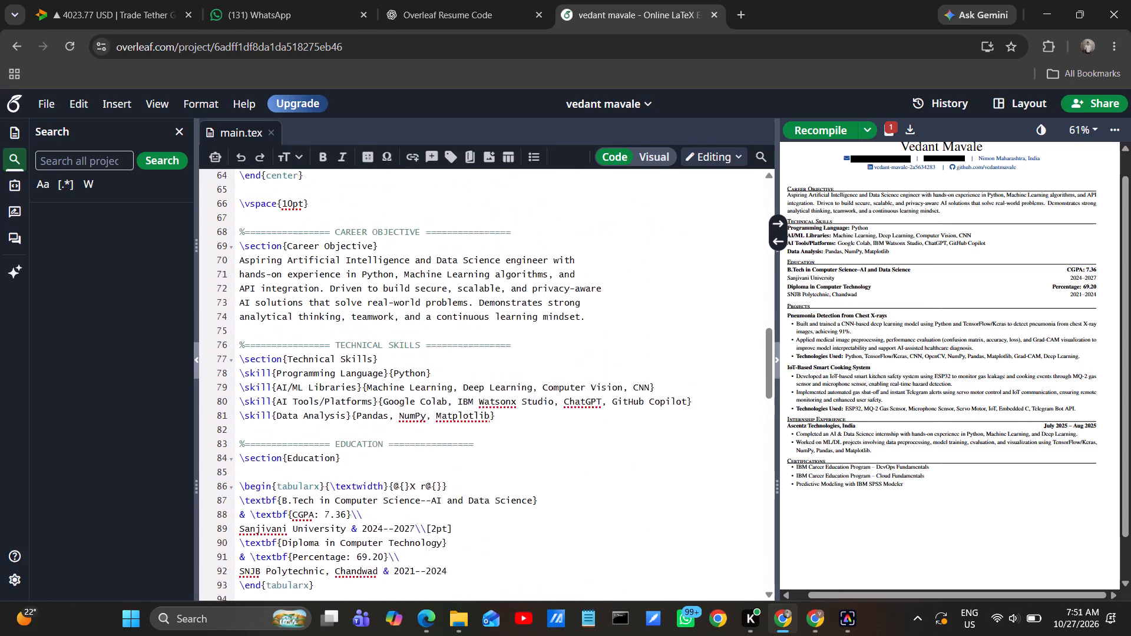
{"action": "scroll", "coordinate": [436, 286], "scroll_direction": "up", "scroll_amount": 6}
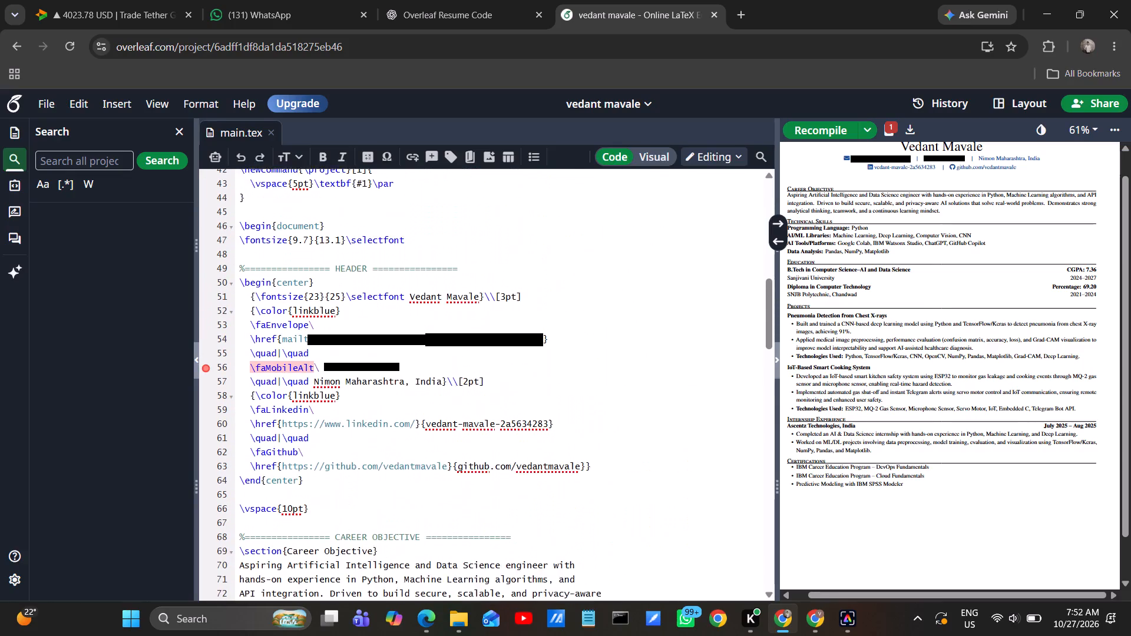
{"action": "scroll", "coordinate": [436, 286], "scroll_direction": "up", "scroll_amount": 3}
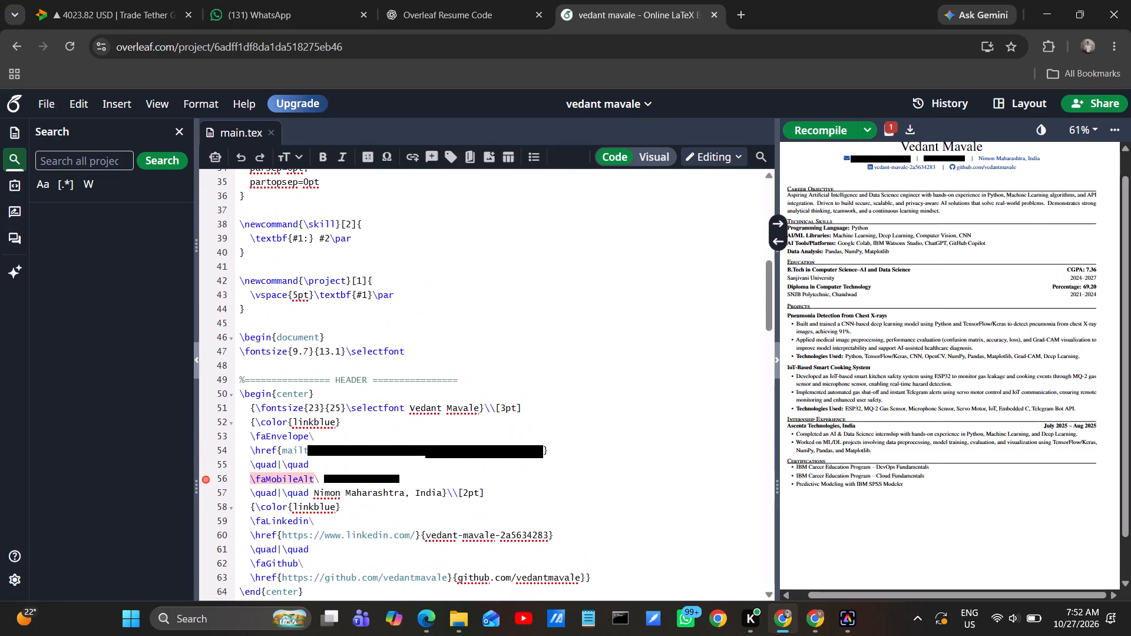
{"action": "scroll", "coordinate": [436, 286], "scroll_direction": "up", "scroll_amount": 1}
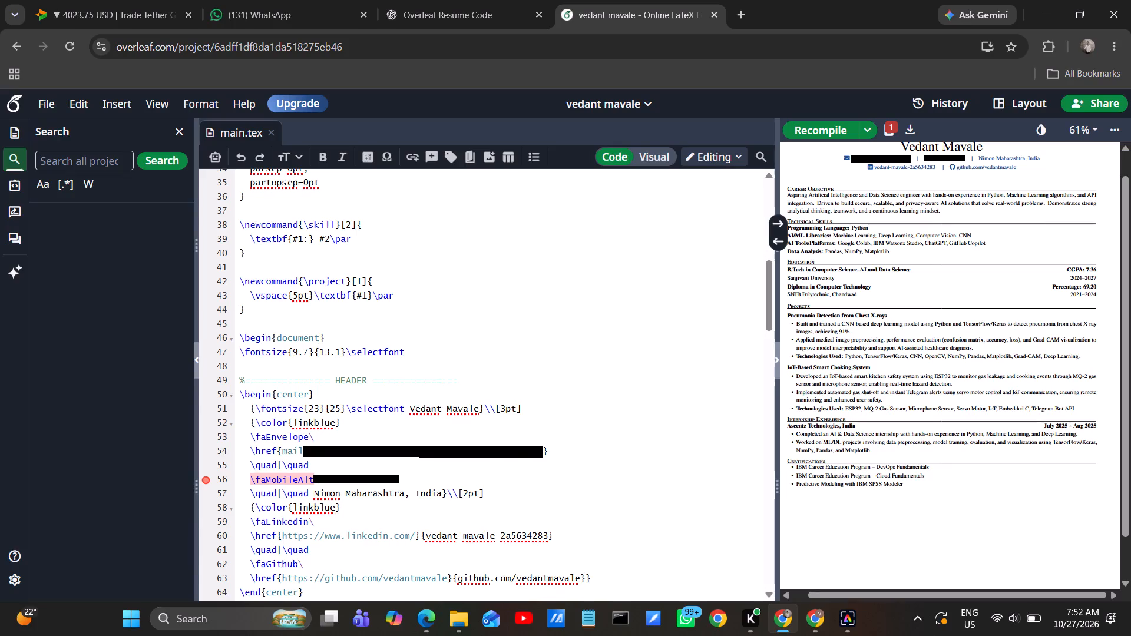
{"action": "scroll", "coordinate": [373, 334], "scroll_direction": "down", "scroll_amount": 6}
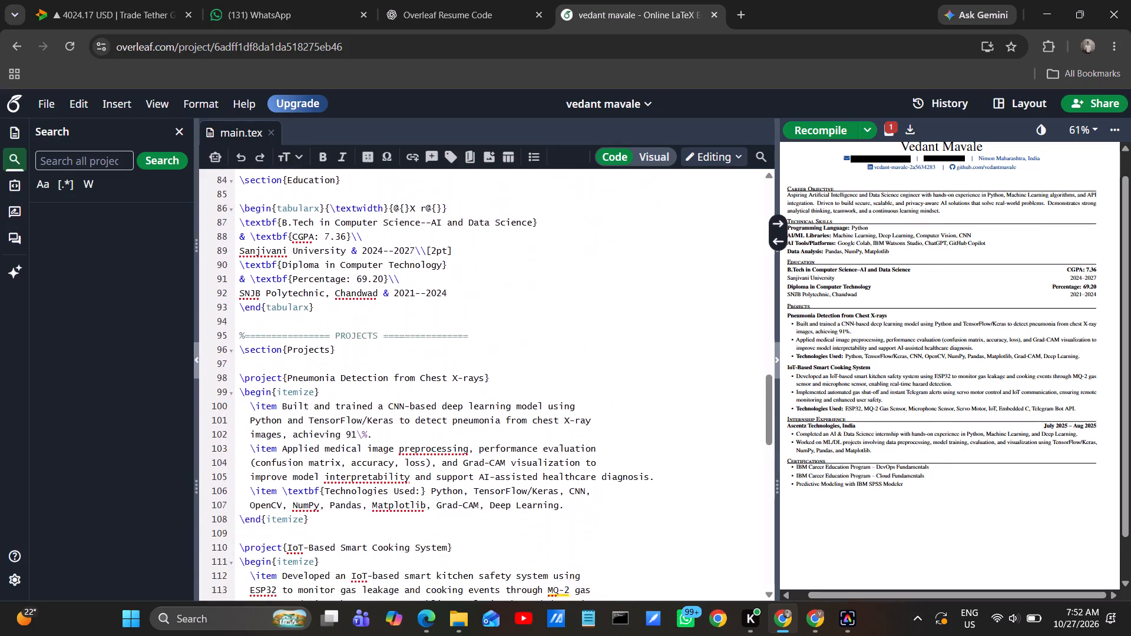
{"action": "scroll", "coordinate": [373, 334], "scroll_direction": "up", "scroll_amount": 6}
{"action": "scroll", "coordinate": [373, 334], "scroll_direction": "down", "scroll_amount": 1}
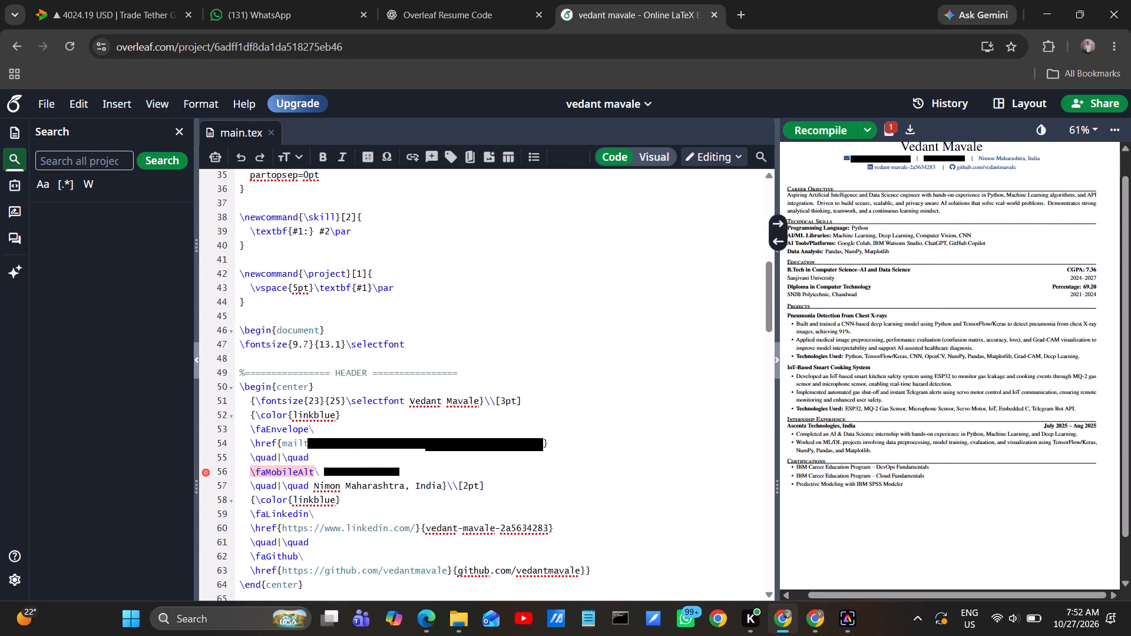
{"action": "scroll", "coordinate": [373, 334], "scroll_direction": "up", "scroll_amount": 6}
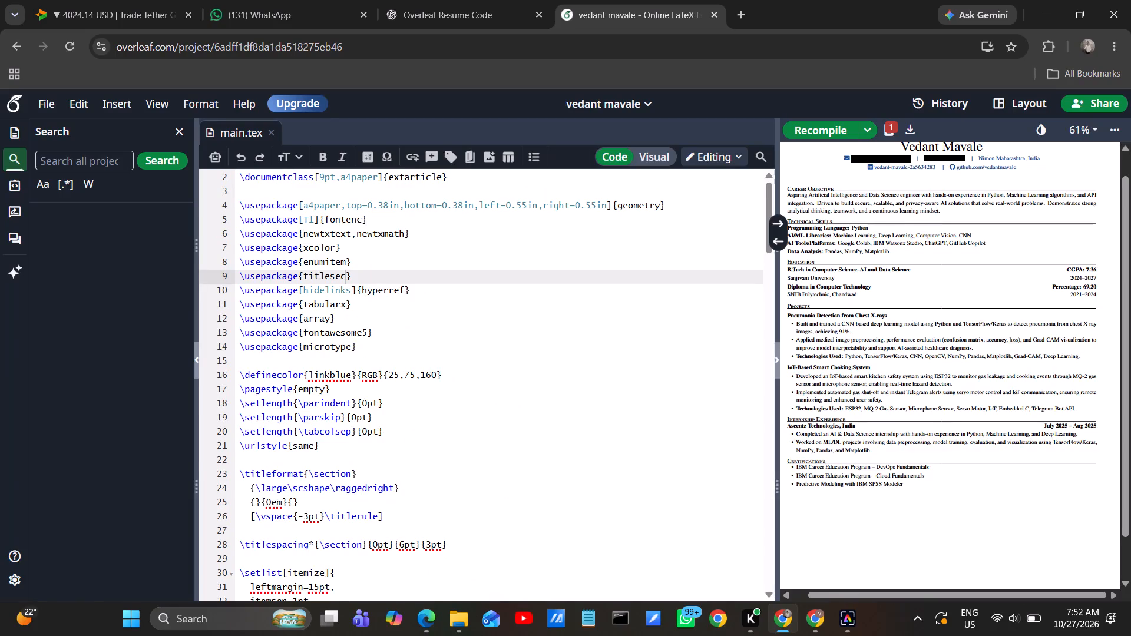
{"action": "left_click_drag", "start_coordinate": [239, 190], "coordinate": [306, 317]}
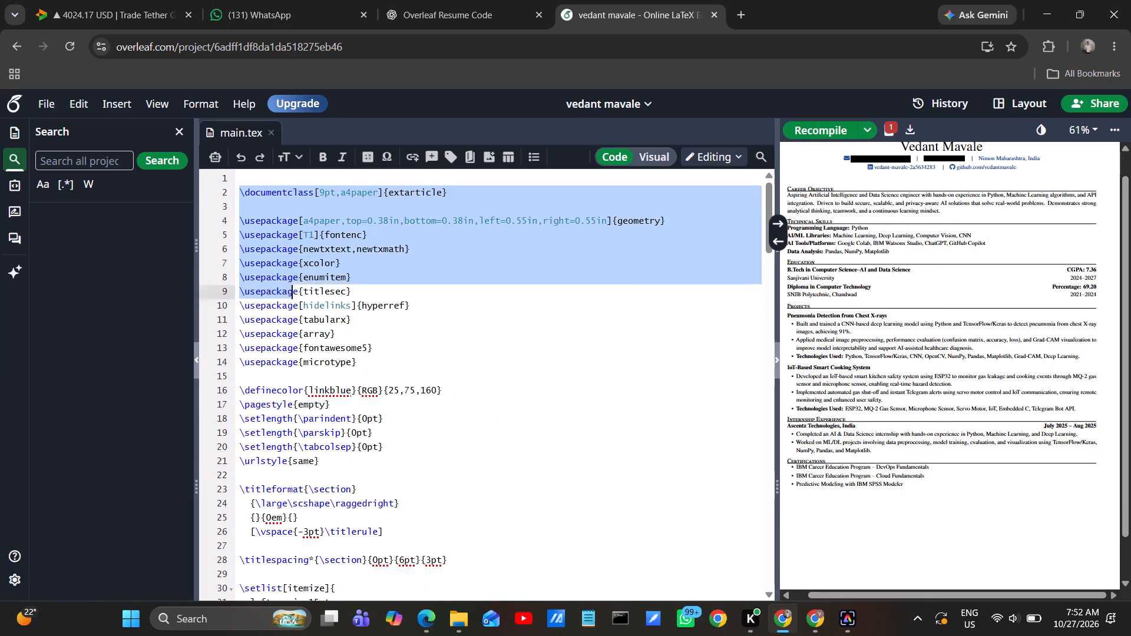
{"action": "left_click_drag", "start_coordinate": [306, 317], "coordinate": [447, 635]}
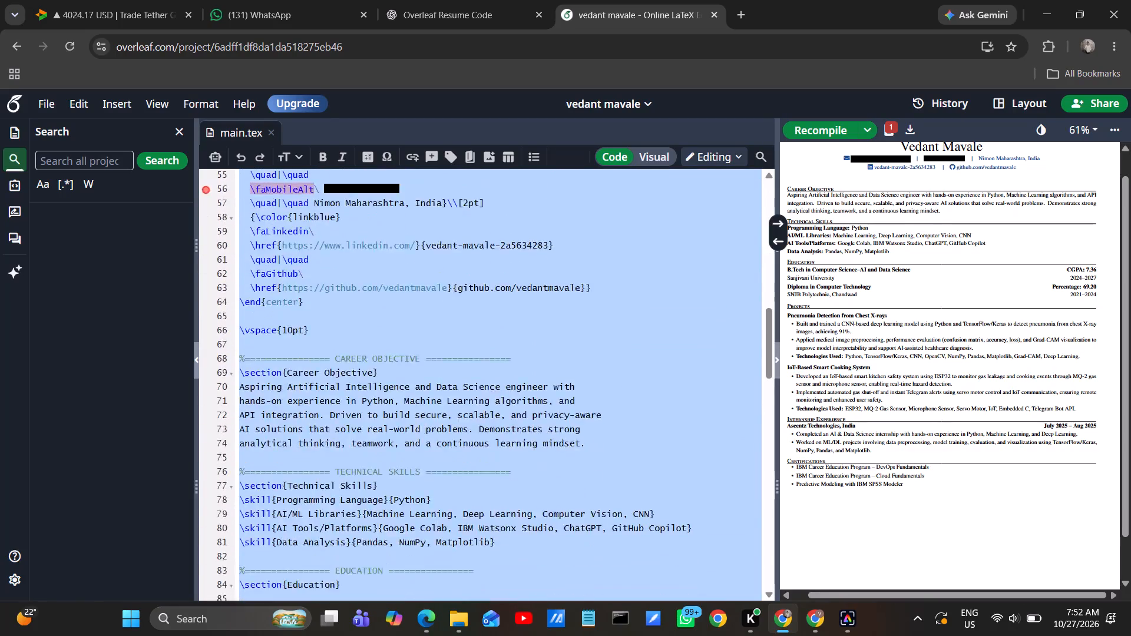
{"action": "left_click_drag", "start_coordinate": [447, 635], "coordinate": [442, 619]}
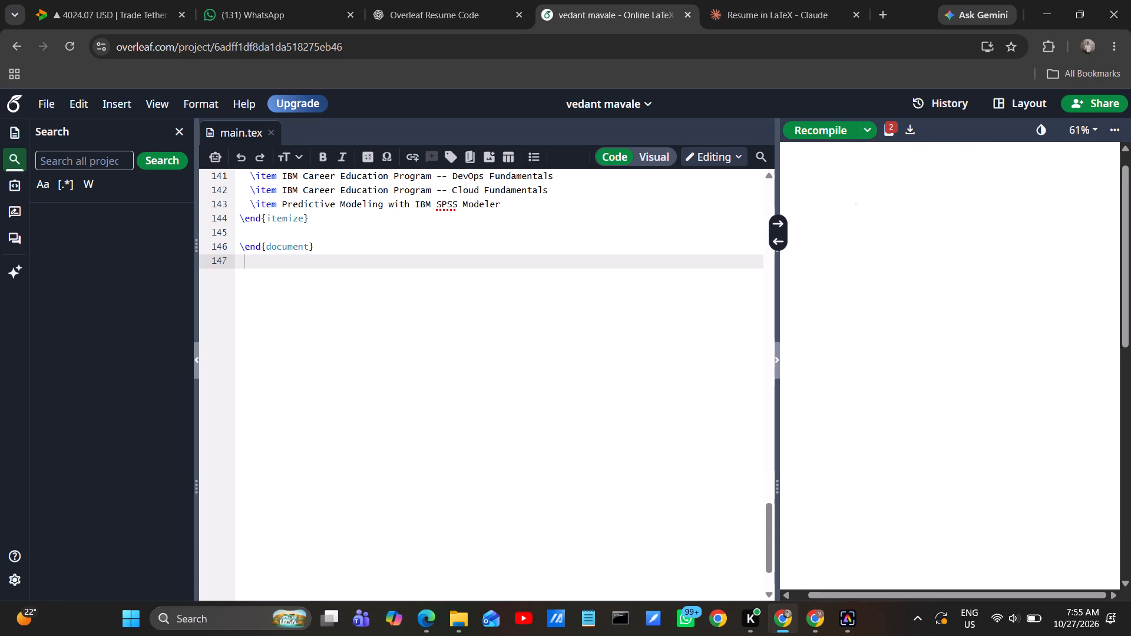
Delete the stray "· TEX" text above \documentclass at the start of main.tex.
{"action": "scroll", "coordinate": [654, 286], "scroll_direction": "up", "scroll_amount": 3}
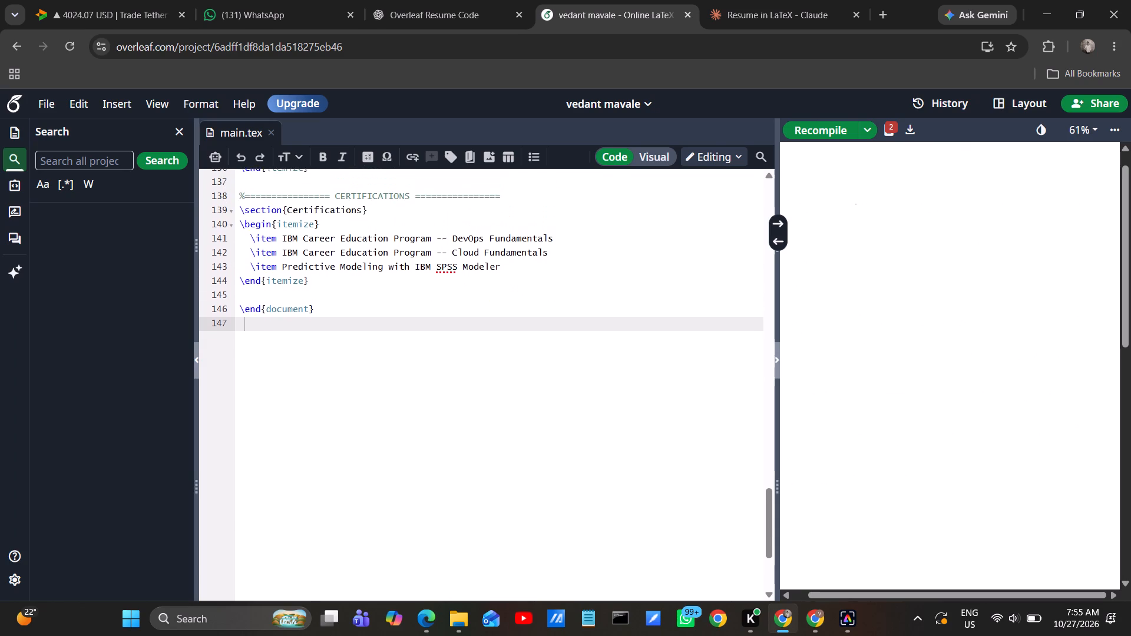
{"action": "scroll", "coordinate": [654, 286], "scroll_direction": "up", "scroll_amount": 7}
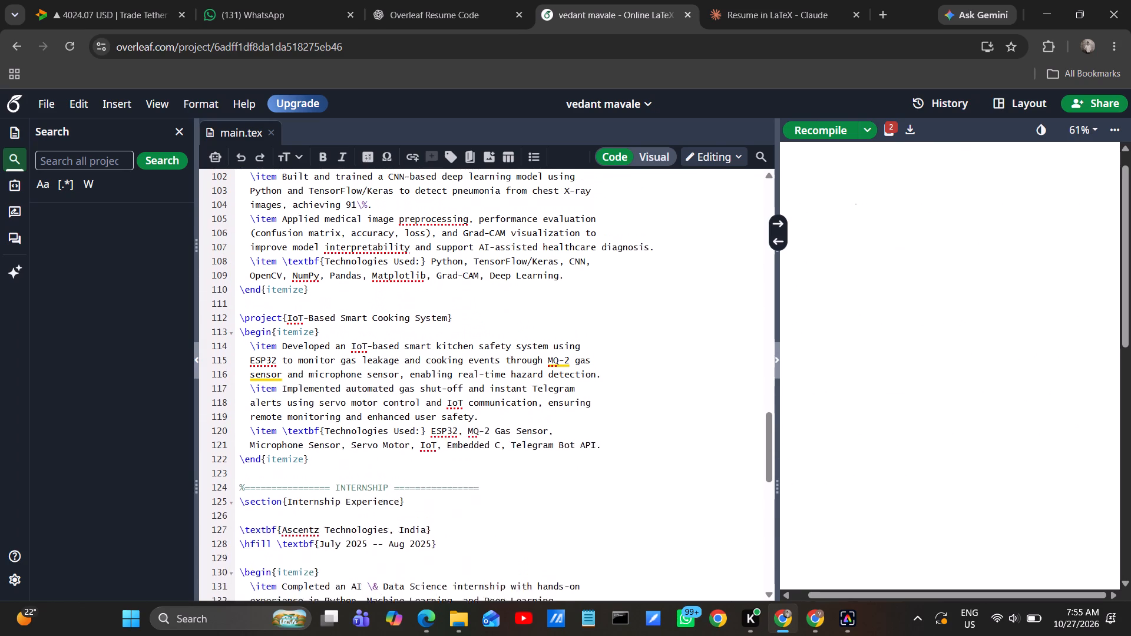
{"action": "scroll", "coordinate": [654, 286], "scroll_direction": "up", "scroll_amount": 4}
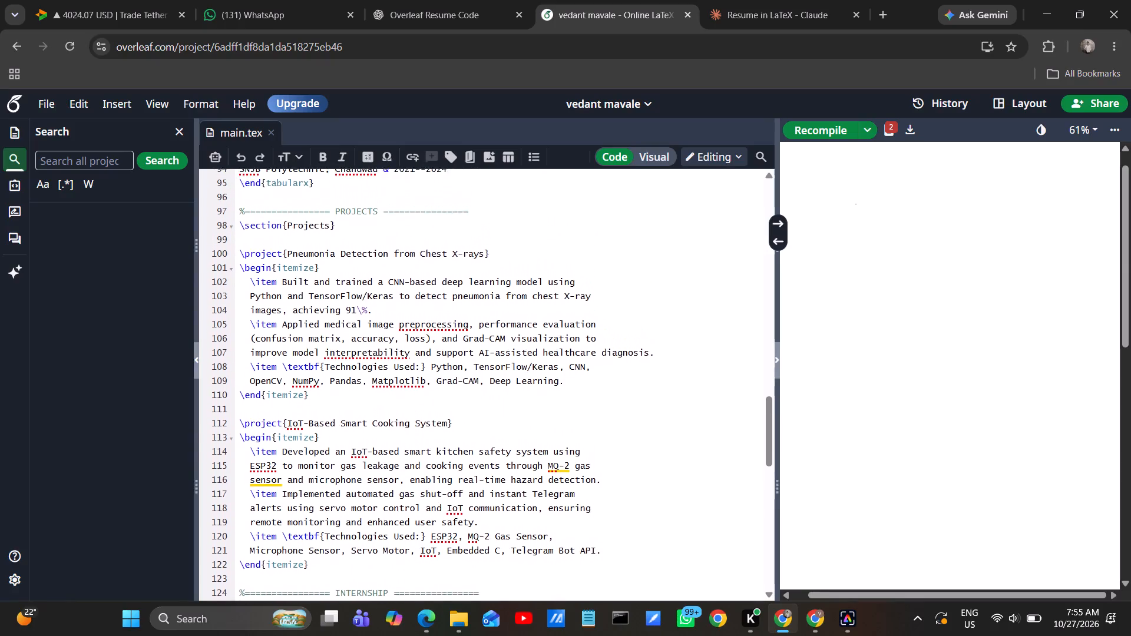
{"action": "scroll", "coordinate": [654, 286], "scroll_direction": "up", "scroll_amount": 6}
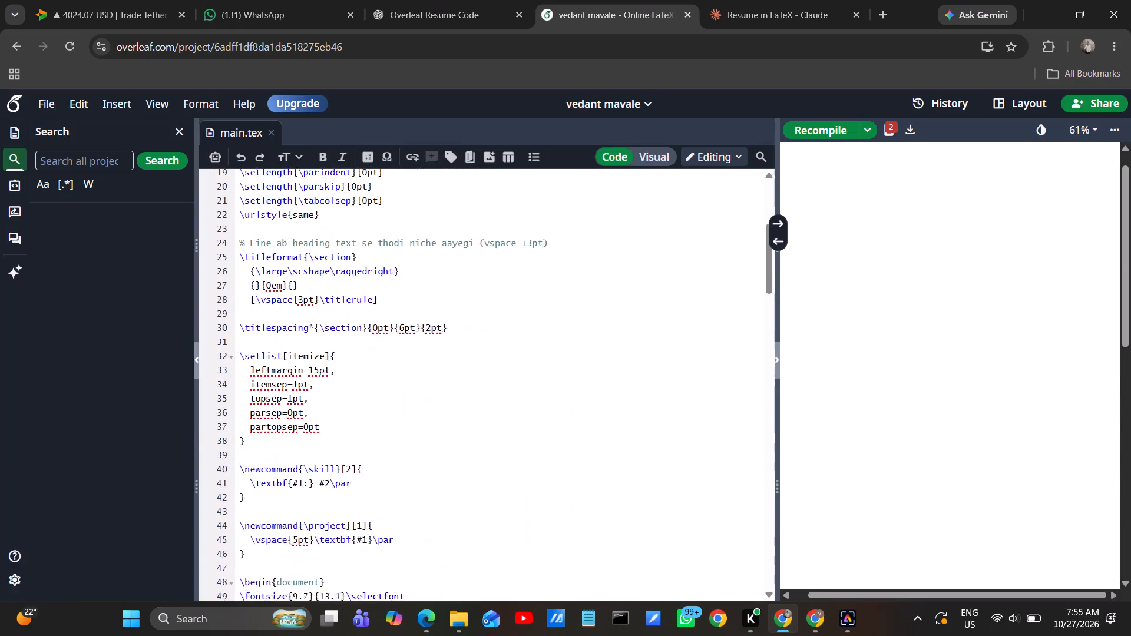
{"action": "scroll", "coordinate": [654, 286], "scroll_direction": "up", "scroll_amount": 11}
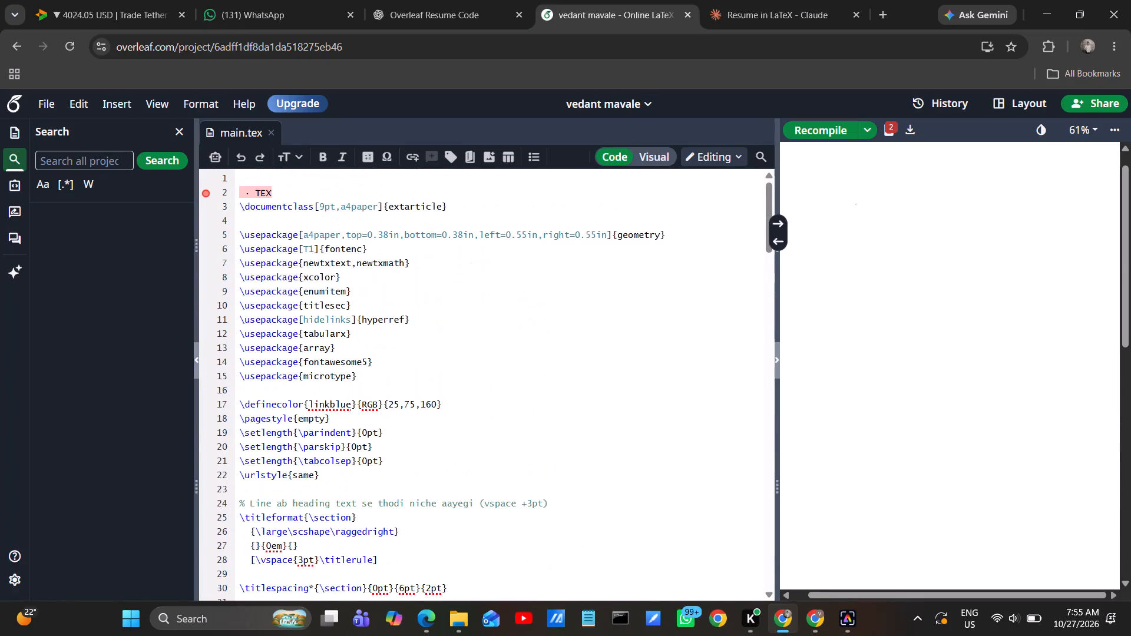
{"action": "scroll", "coordinate": [654, 286], "scroll_direction": "up", "scroll_amount": 1}
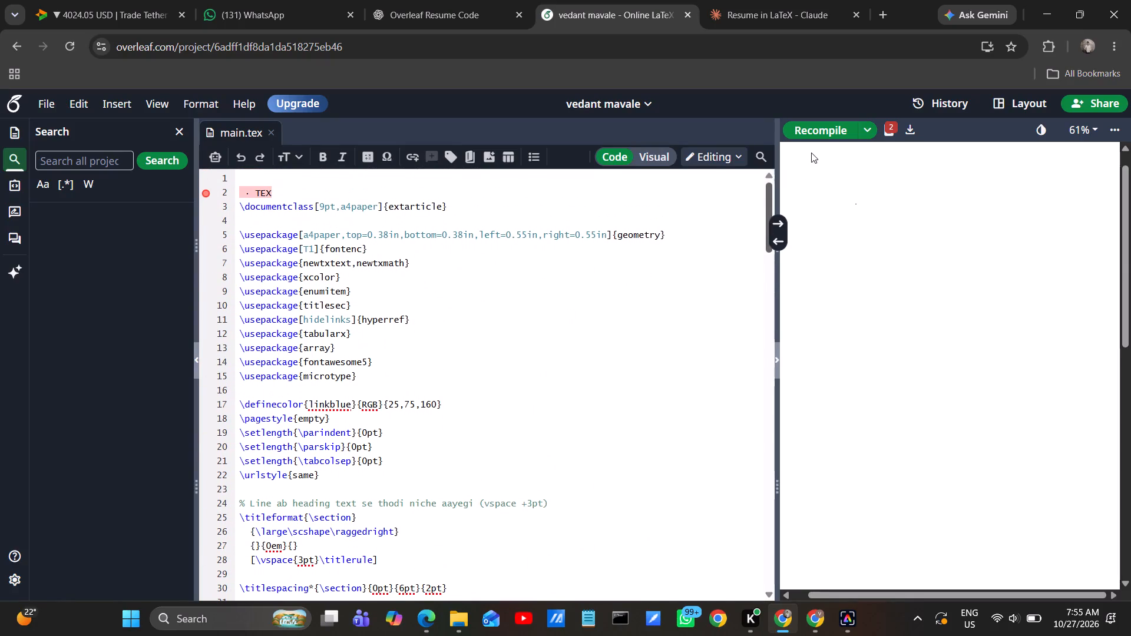
{"action": "left_click", "coordinate": [824, 135]}
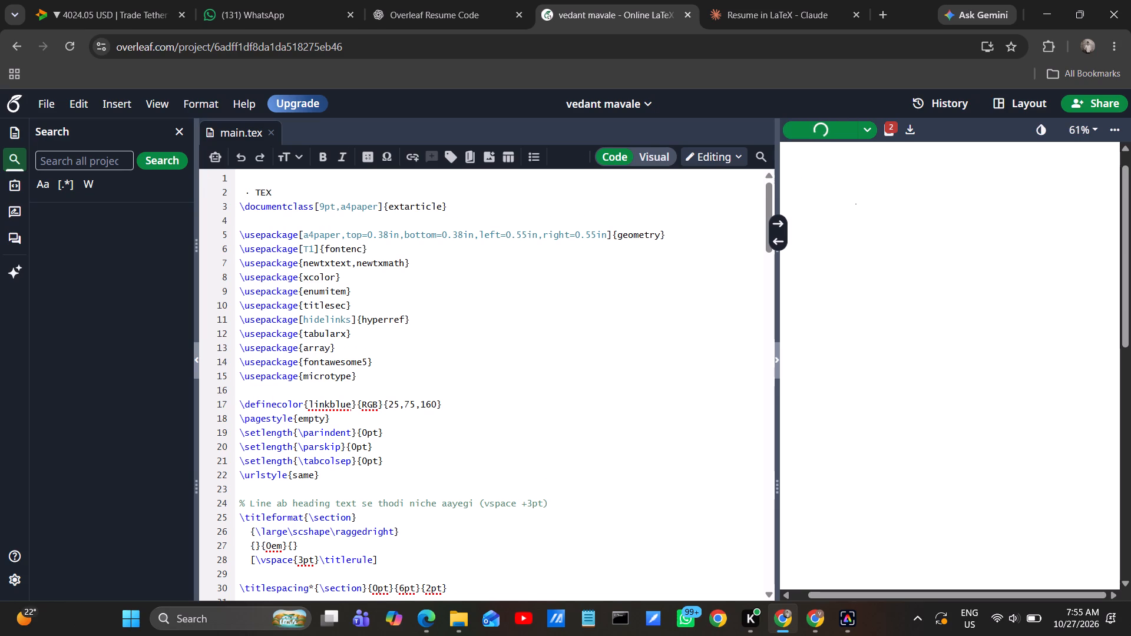
{"action": "left_click_drag", "start_coordinate": [280, 192], "coordinate": [242, 195]}
{"action": "key", "text": "BackSpace"}
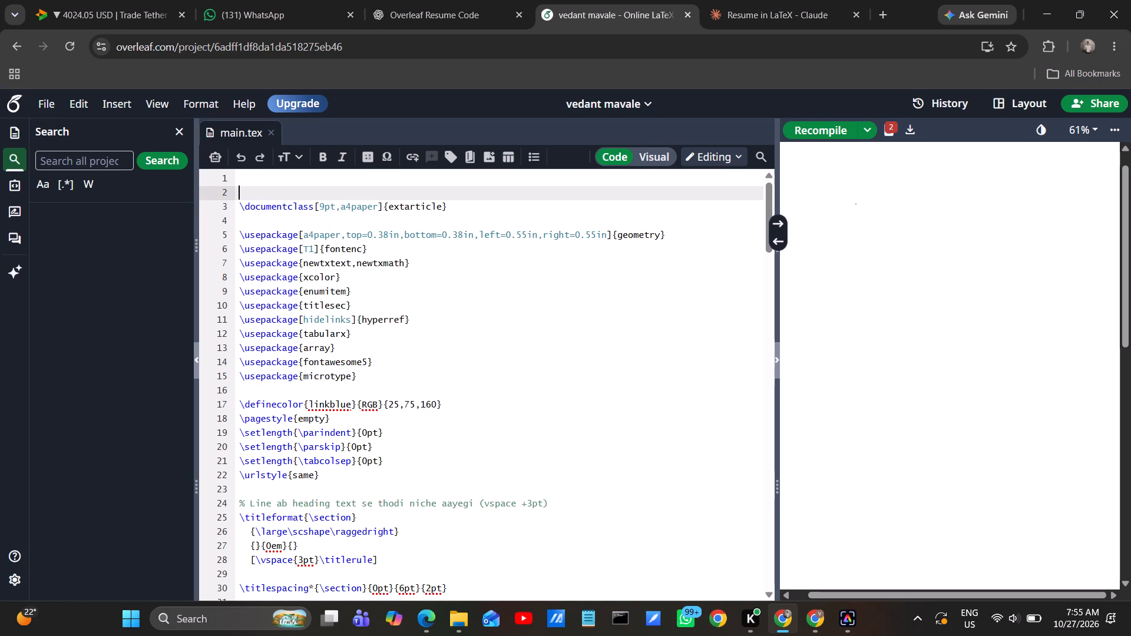
Delete the extra blank line above \documentclass in main.tex and recompile the resume.
{"action": "key", "text": "BackSpace"}
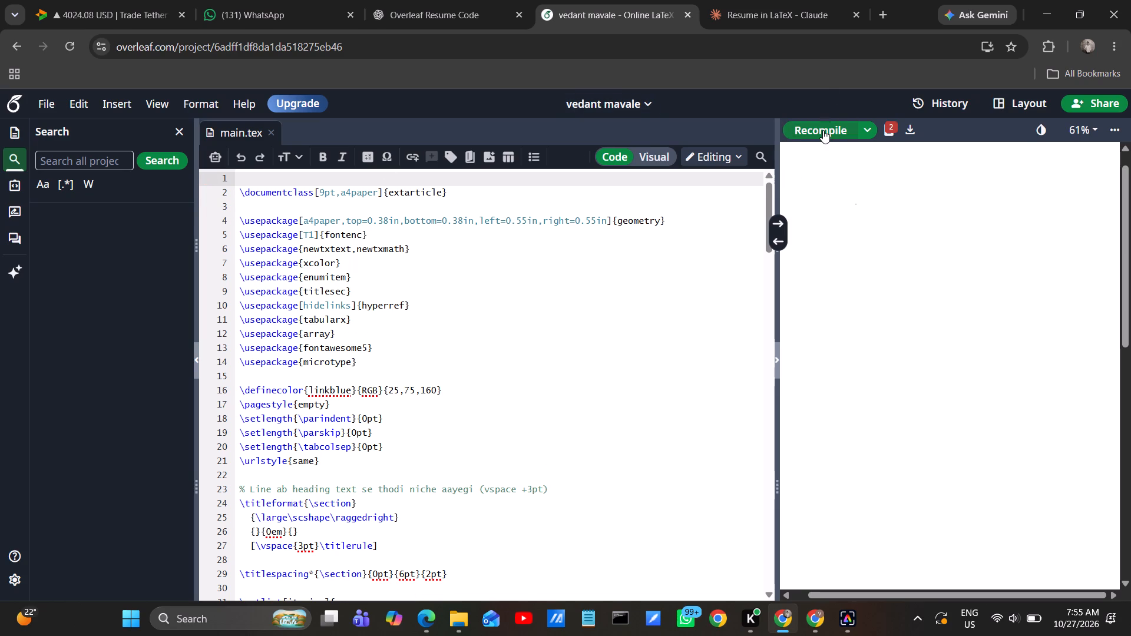
{"action": "left_click", "coordinate": [822, 132]}
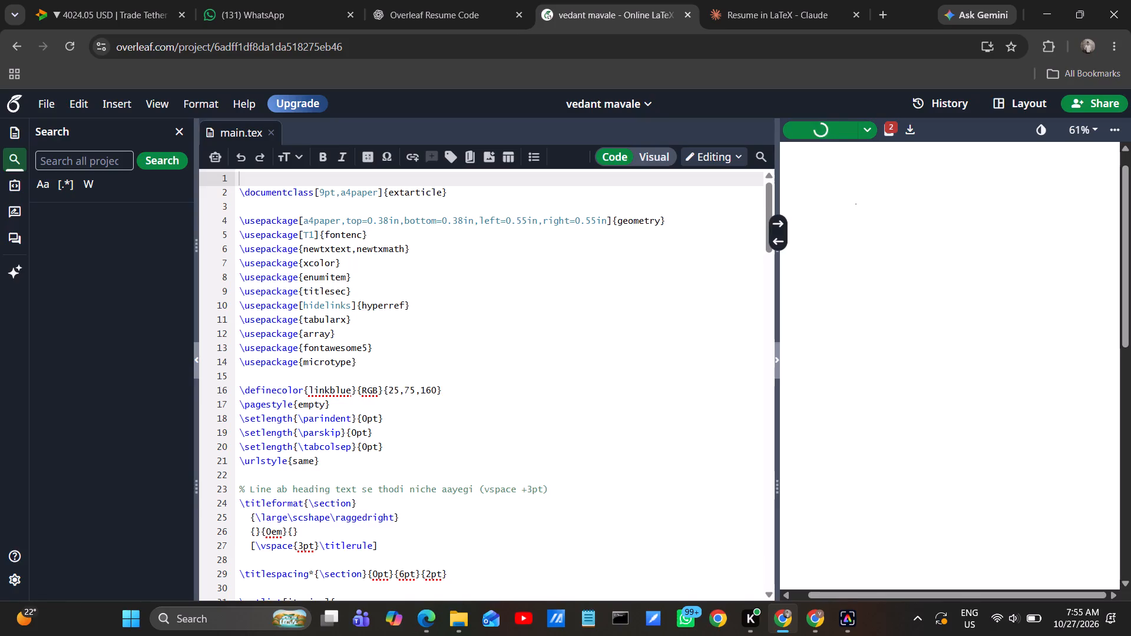
Review the compiled resume preview and the main.tex source from the preamble through the Projects section.
{"action": "scroll", "coordinate": [578, 403], "scroll_direction": "down", "scroll_amount": 1}
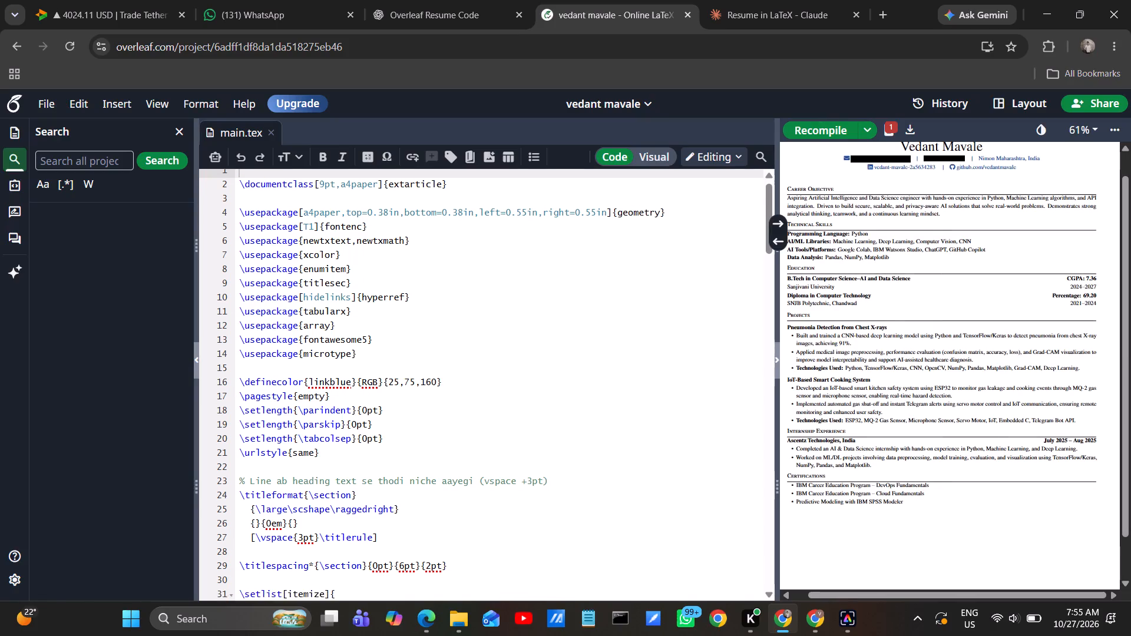
{"action": "scroll", "coordinate": [578, 403], "scroll_direction": "down", "scroll_amount": 1}
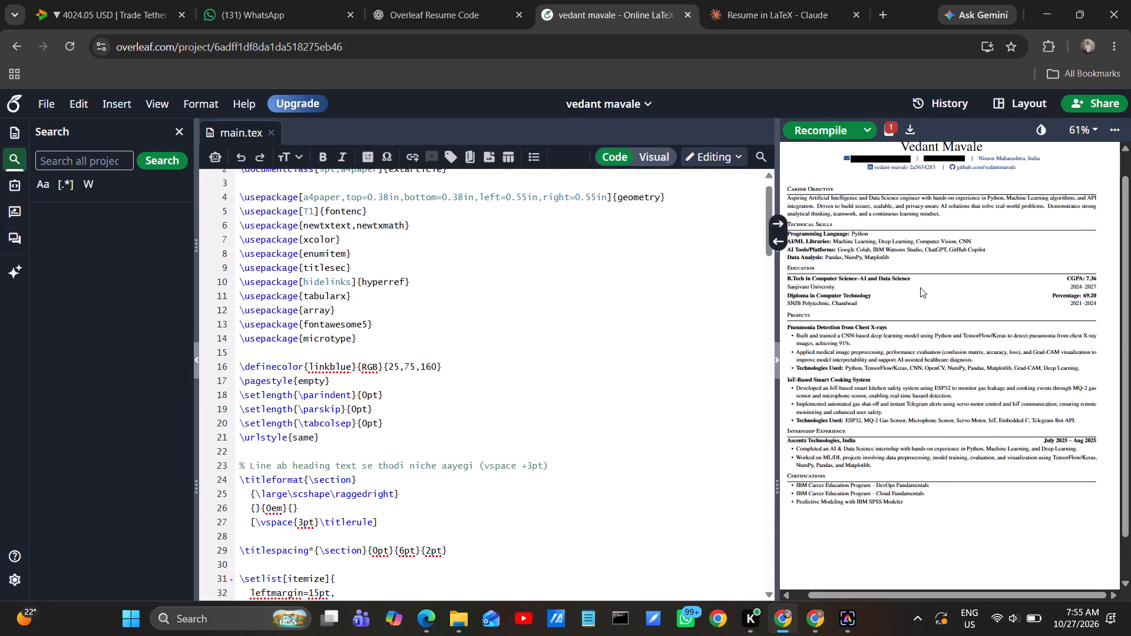
{"action": "scroll", "coordinate": [920, 287], "scroll_direction": "up", "scroll_amount": 1}
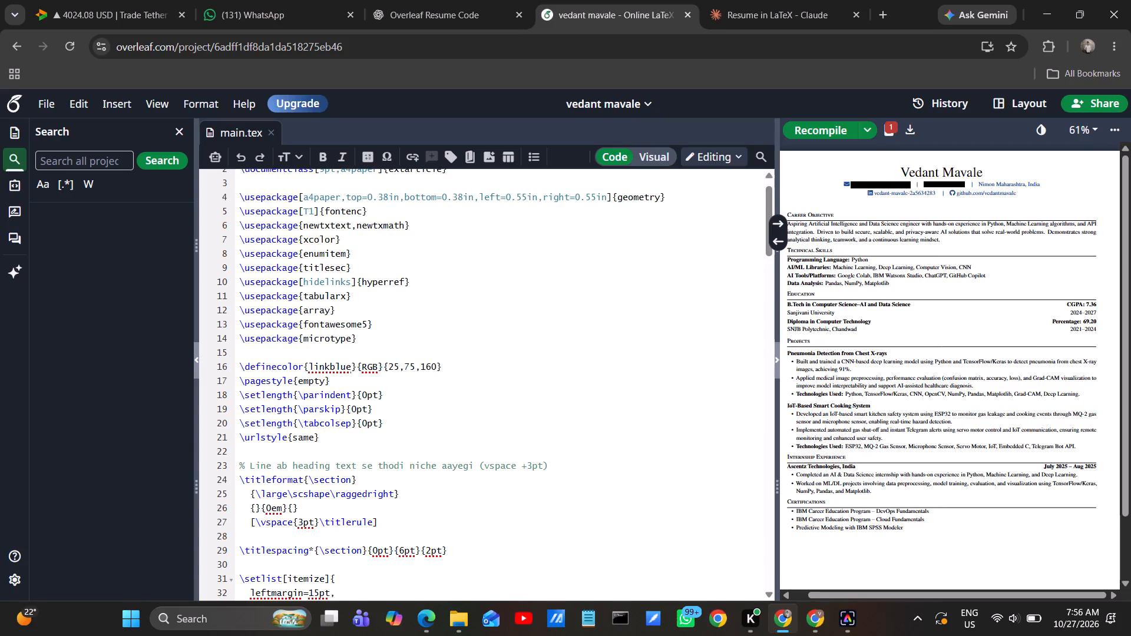
{"action": "scroll", "coordinate": [530, 521], "scroll_direction": "down", "scroll_amount": 9}
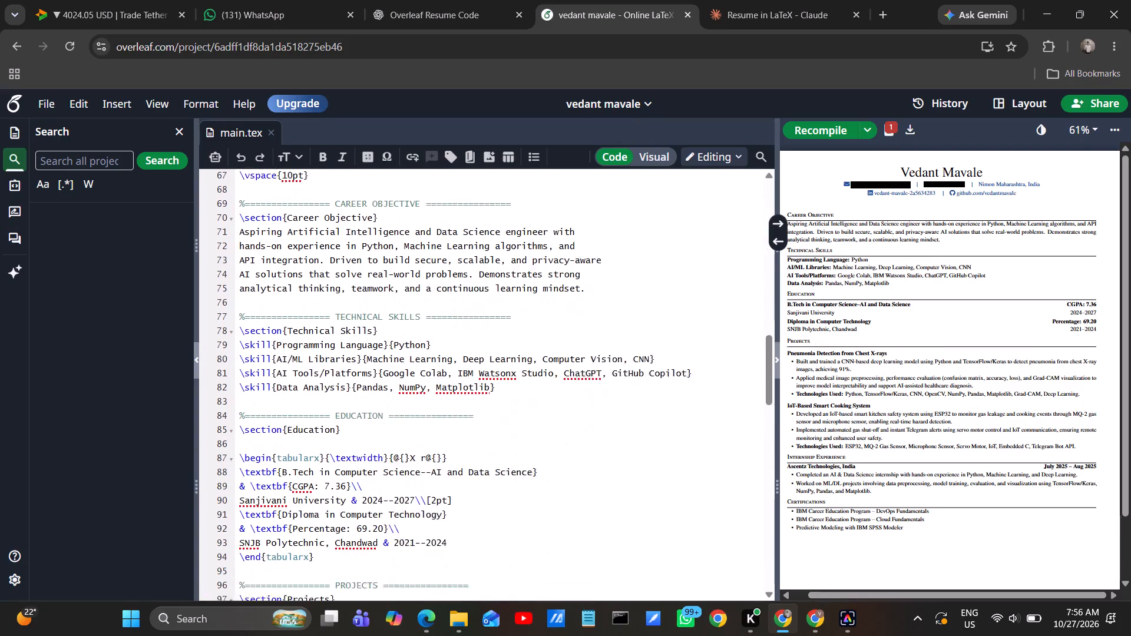
{"action": "scroll", "coordinate": [530, 521], "scroll_direction": "down", "scroll_amount": 1}
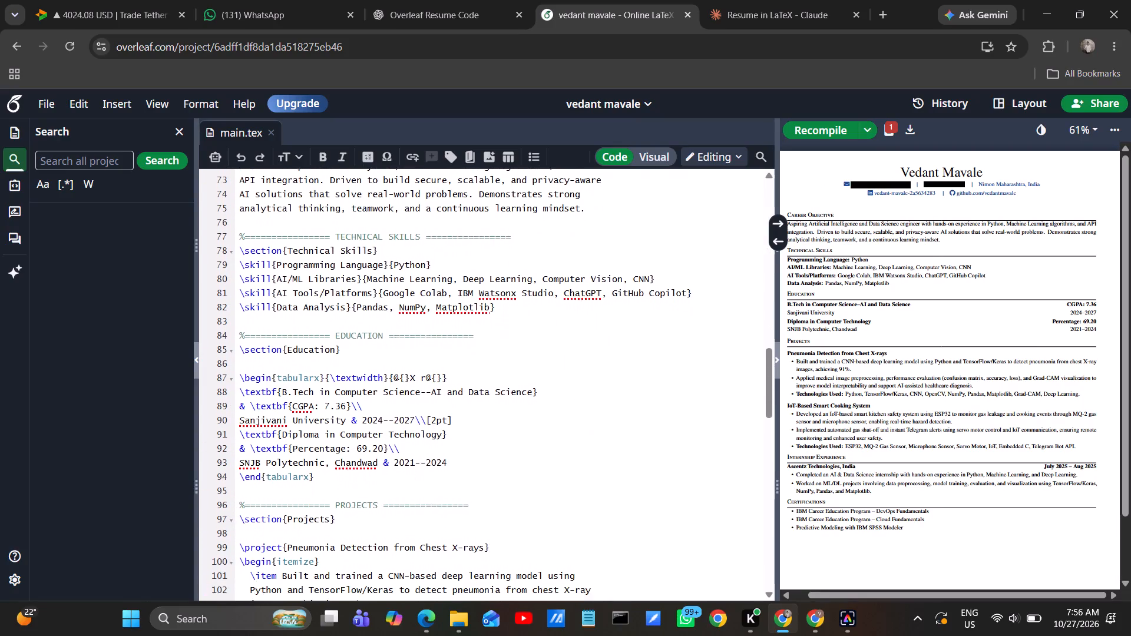
{"action": "scroll", "coordinate": [530, 521], "scroll_direction": "down", "scroll_amount": 1}
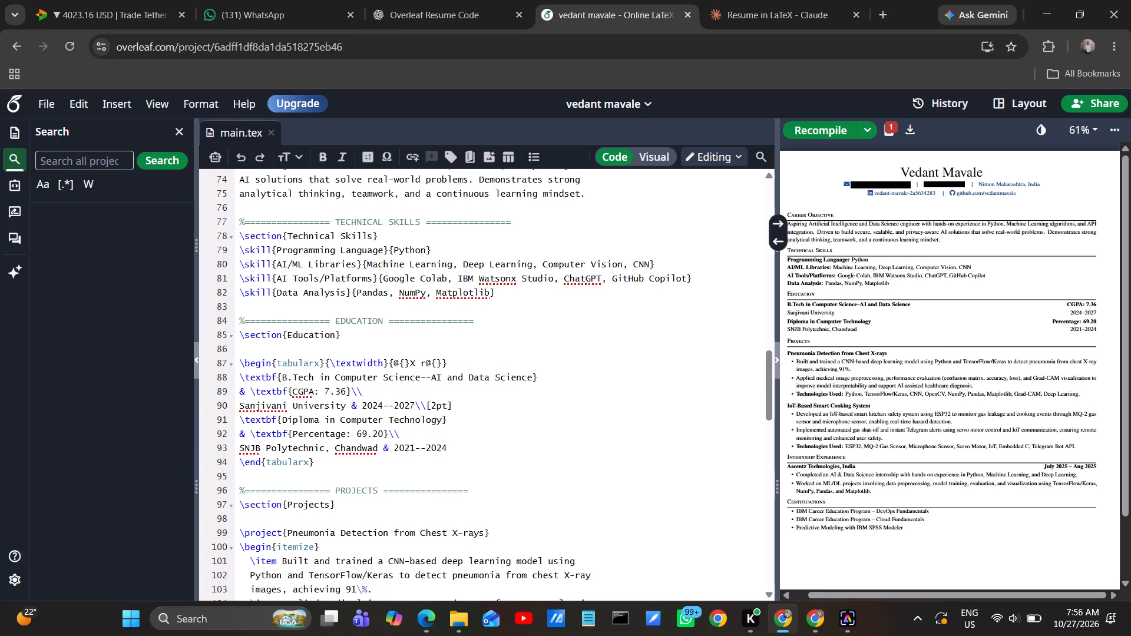
{"action": "scroll", "coordinate": [530, 521], "scroll_direction": "down", "scroll_amount": 1}
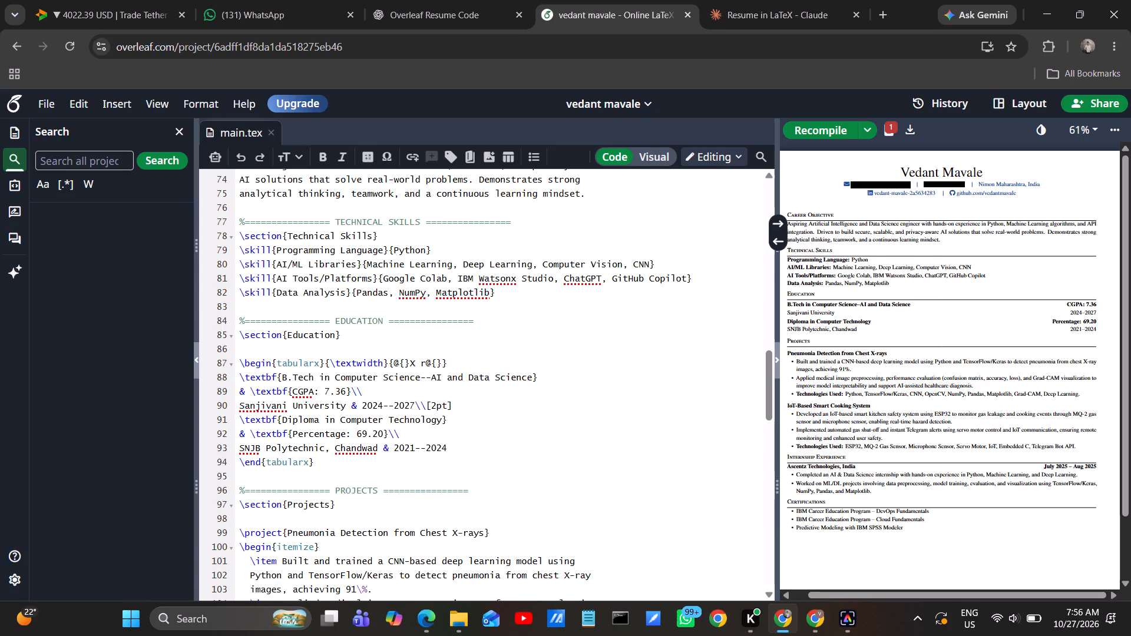
{"action": "scroll", "coordinate": [497, 442], "scroll_direction": "down", "scroll_amount": 1}
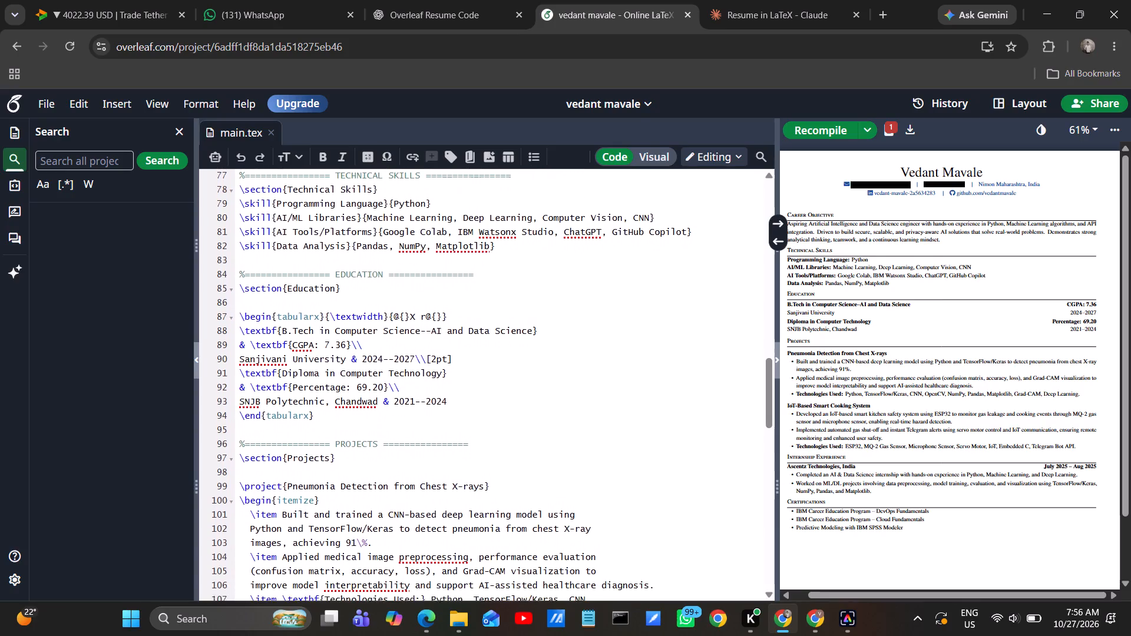
{"action": "scroll", "coordinate": [497, 442], "scroll_direction": "down", "scroll_amount": 2}
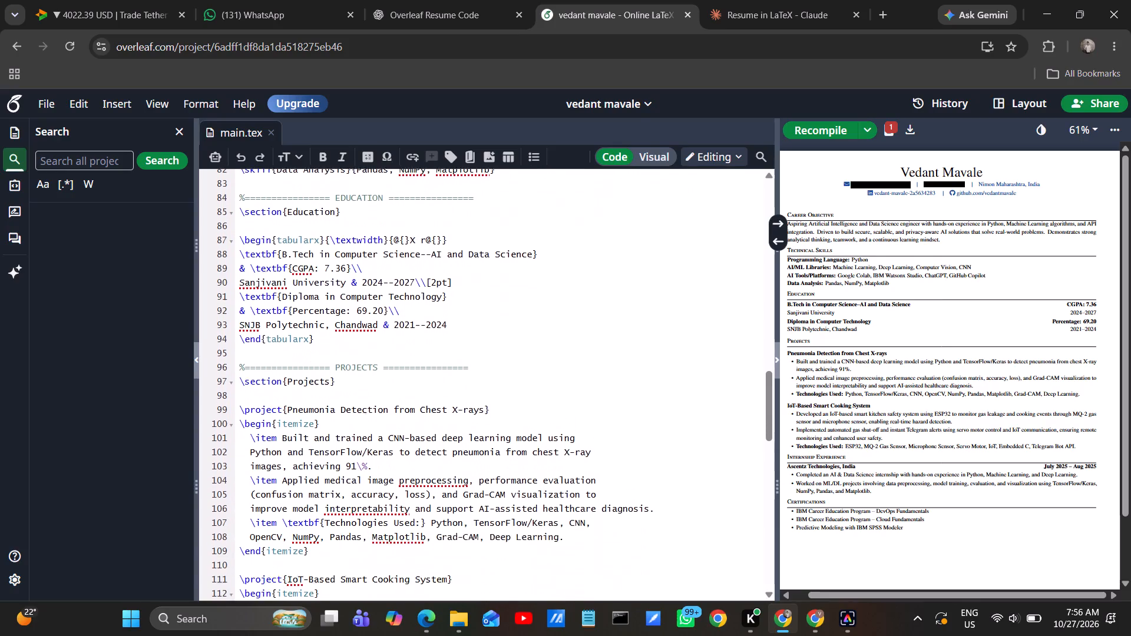
{"action": "scroll", "coordinate": [497, 442], "scroll_direction": "down", "scroll_amount": 3}
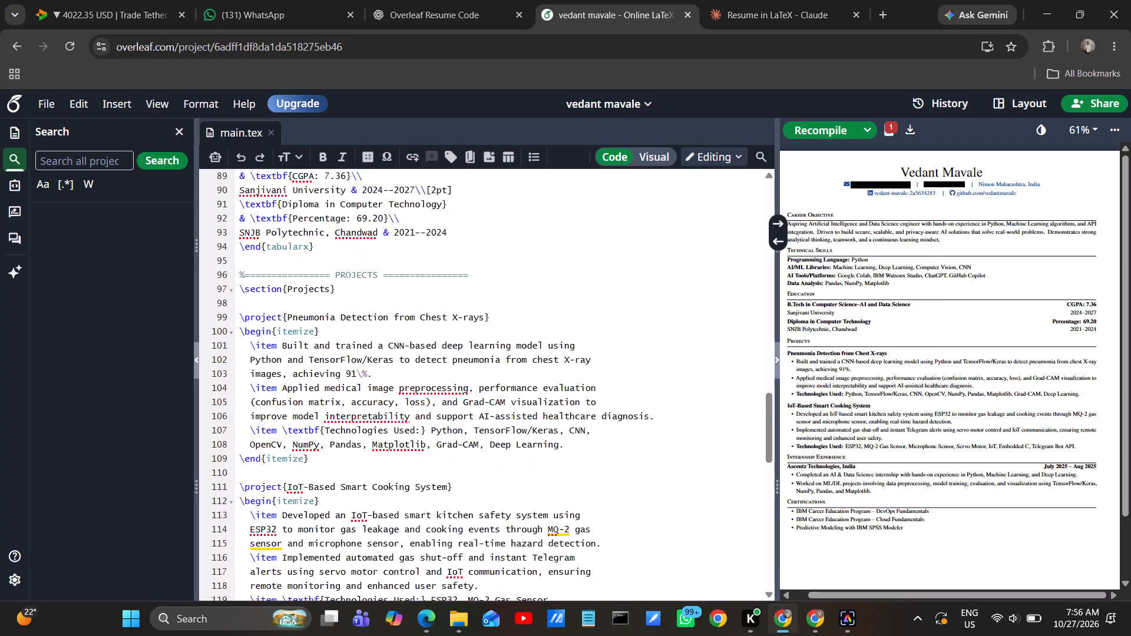
{"action": "scroll", "coordinate": [497, 442], "scroll_direction": "down", "scroll_amount": 3}
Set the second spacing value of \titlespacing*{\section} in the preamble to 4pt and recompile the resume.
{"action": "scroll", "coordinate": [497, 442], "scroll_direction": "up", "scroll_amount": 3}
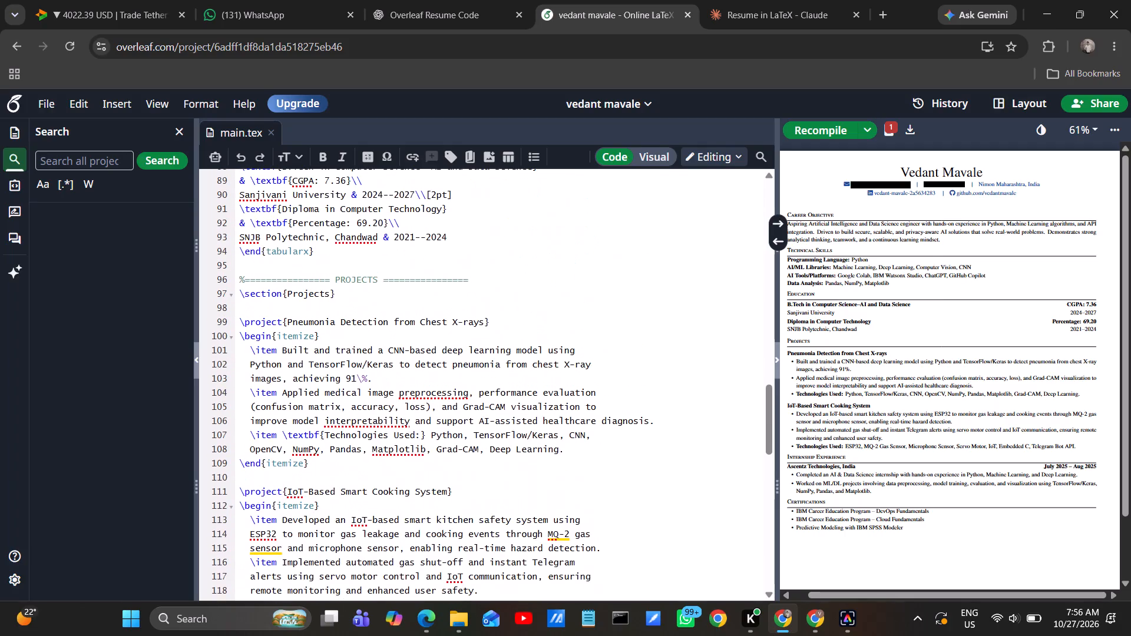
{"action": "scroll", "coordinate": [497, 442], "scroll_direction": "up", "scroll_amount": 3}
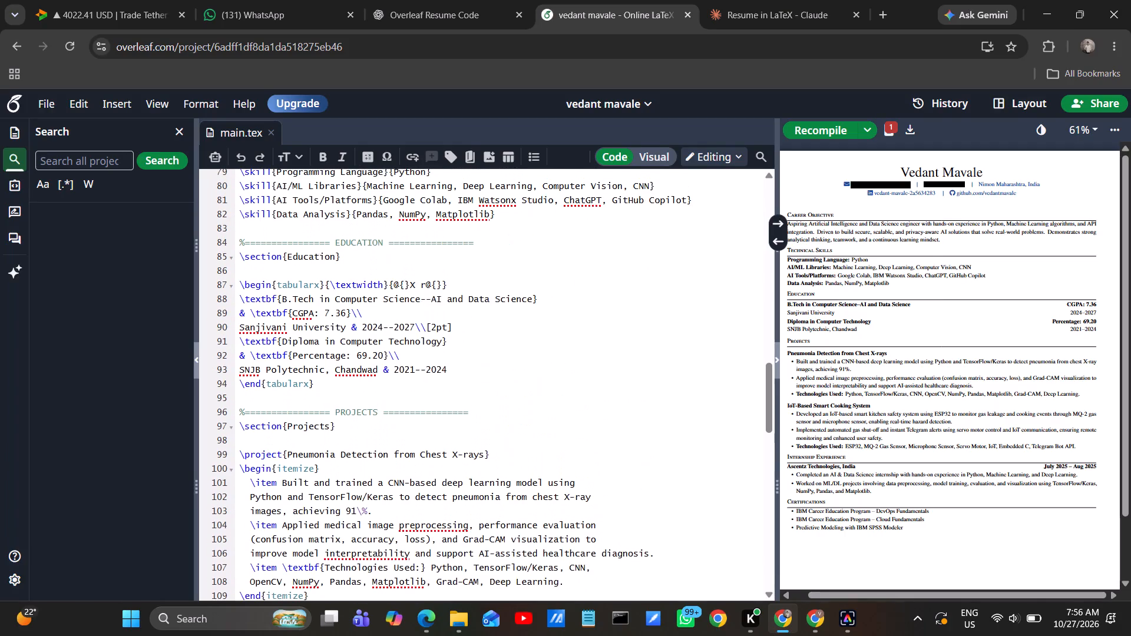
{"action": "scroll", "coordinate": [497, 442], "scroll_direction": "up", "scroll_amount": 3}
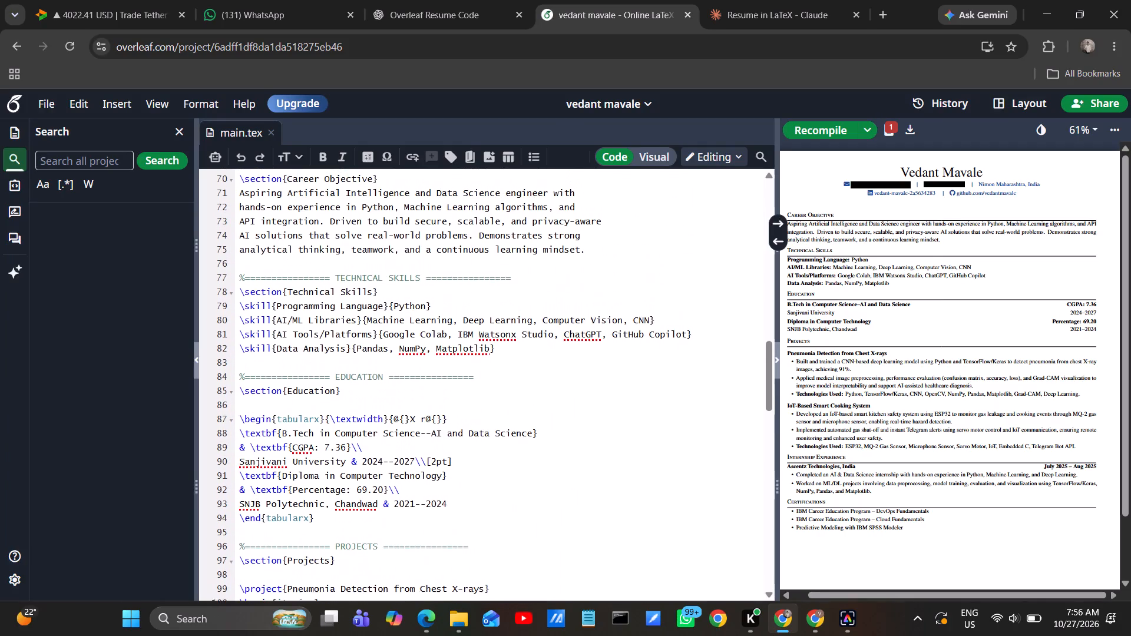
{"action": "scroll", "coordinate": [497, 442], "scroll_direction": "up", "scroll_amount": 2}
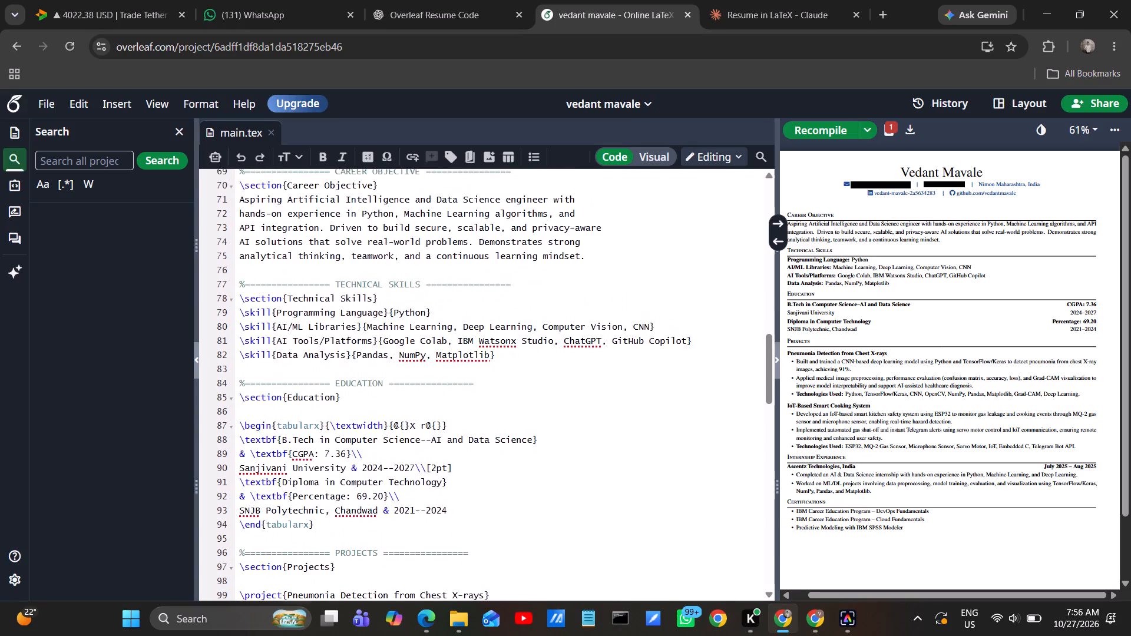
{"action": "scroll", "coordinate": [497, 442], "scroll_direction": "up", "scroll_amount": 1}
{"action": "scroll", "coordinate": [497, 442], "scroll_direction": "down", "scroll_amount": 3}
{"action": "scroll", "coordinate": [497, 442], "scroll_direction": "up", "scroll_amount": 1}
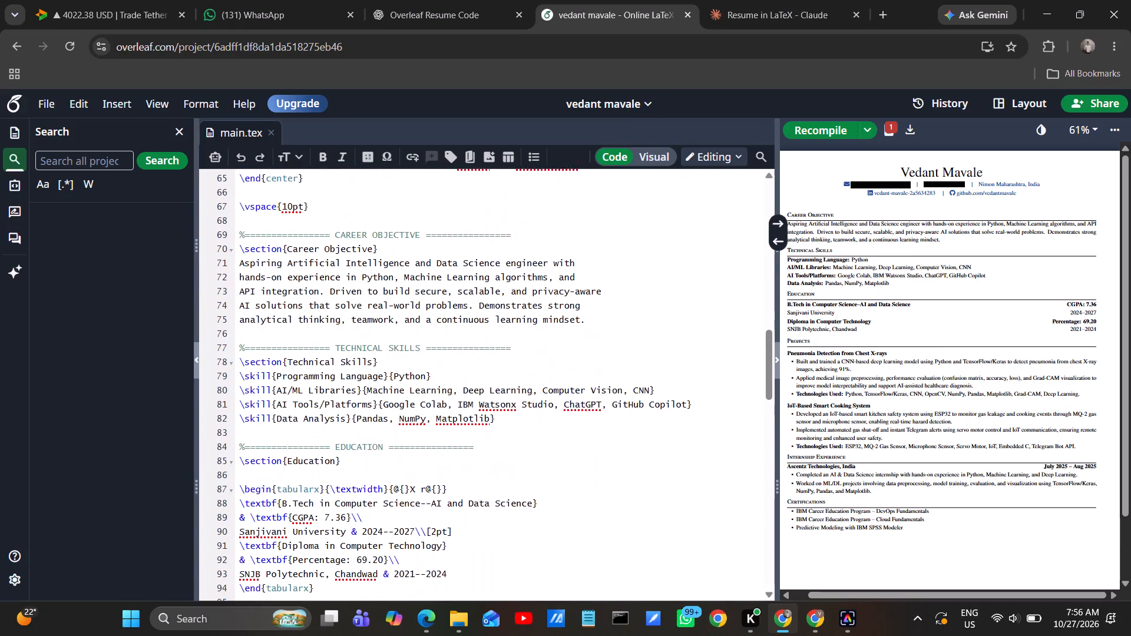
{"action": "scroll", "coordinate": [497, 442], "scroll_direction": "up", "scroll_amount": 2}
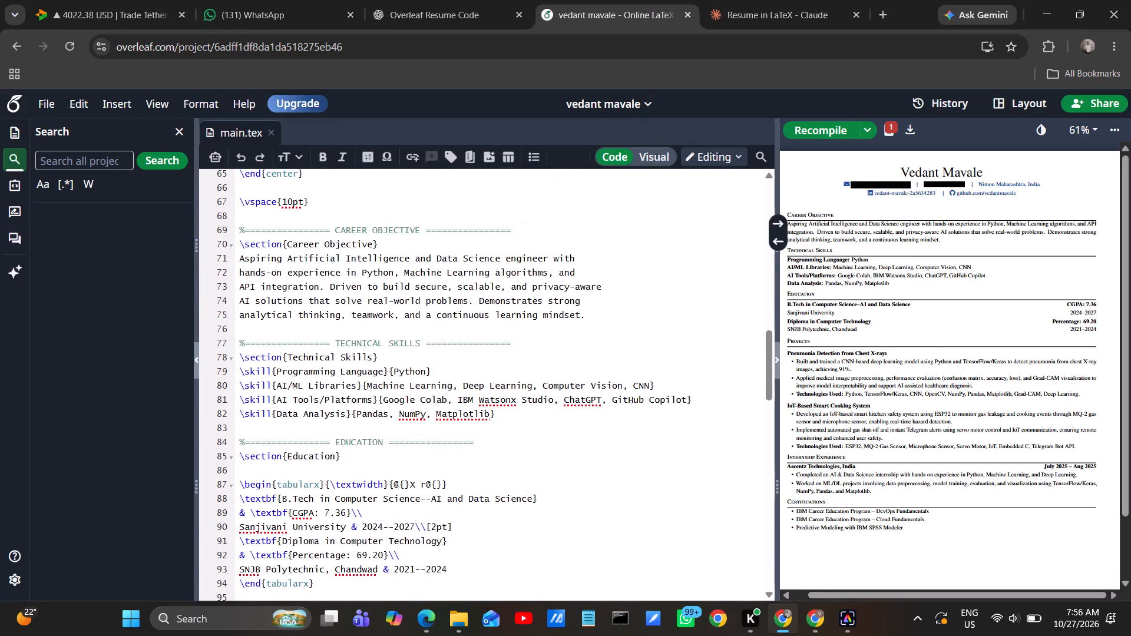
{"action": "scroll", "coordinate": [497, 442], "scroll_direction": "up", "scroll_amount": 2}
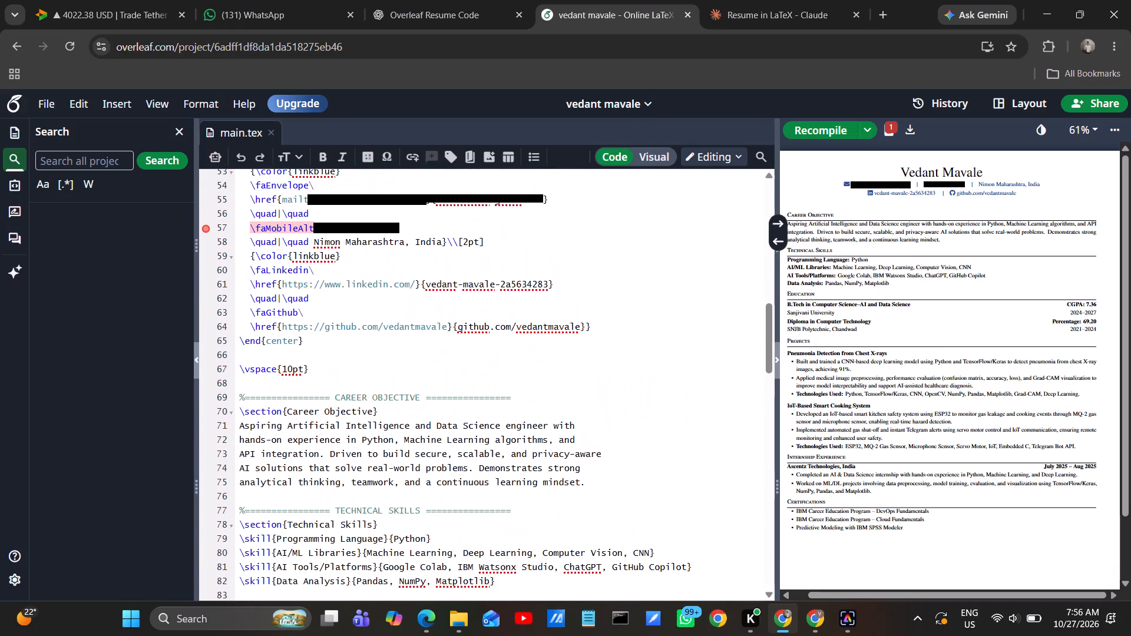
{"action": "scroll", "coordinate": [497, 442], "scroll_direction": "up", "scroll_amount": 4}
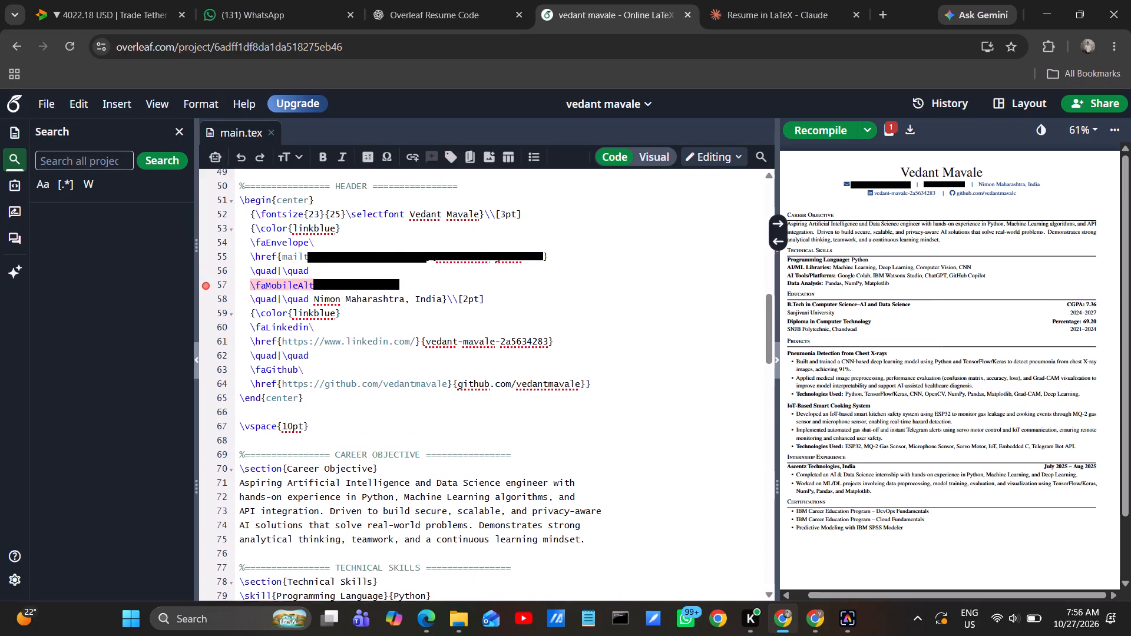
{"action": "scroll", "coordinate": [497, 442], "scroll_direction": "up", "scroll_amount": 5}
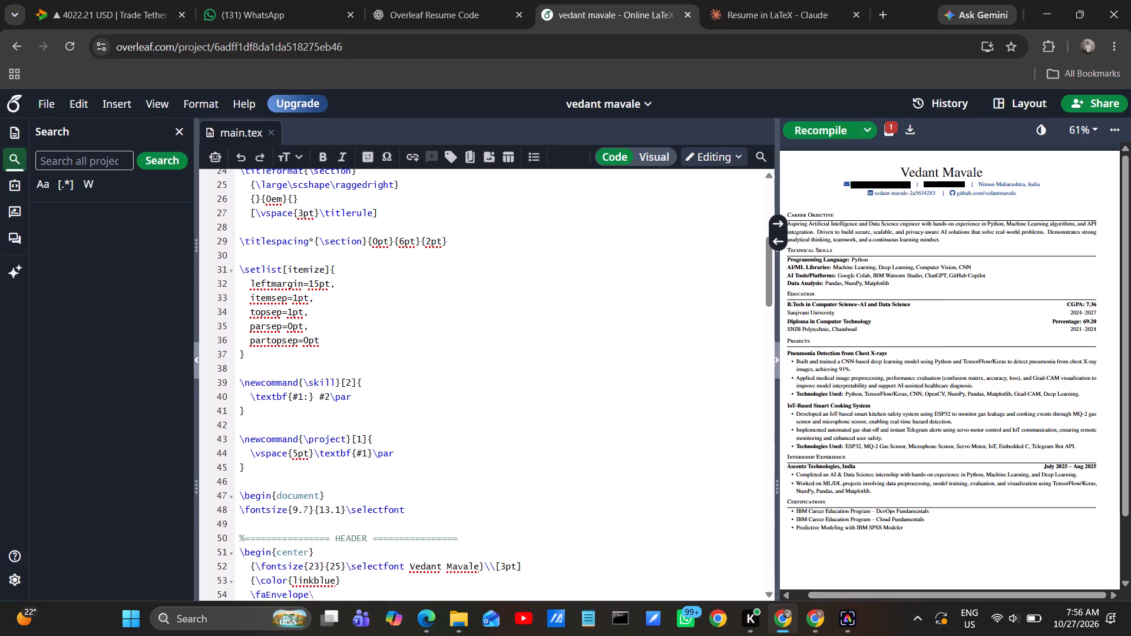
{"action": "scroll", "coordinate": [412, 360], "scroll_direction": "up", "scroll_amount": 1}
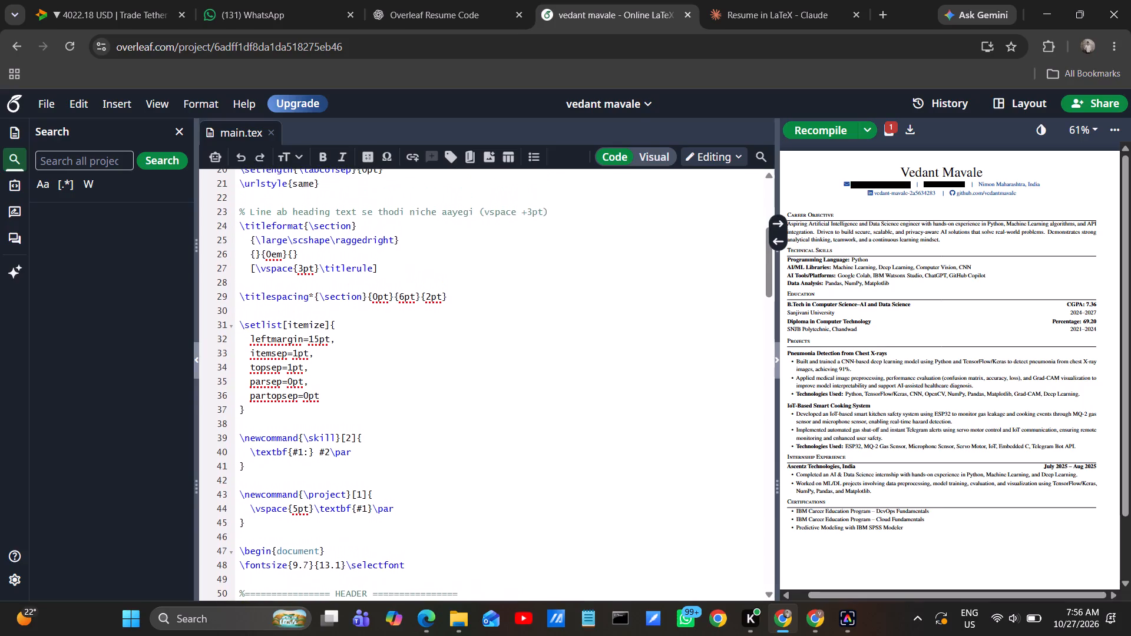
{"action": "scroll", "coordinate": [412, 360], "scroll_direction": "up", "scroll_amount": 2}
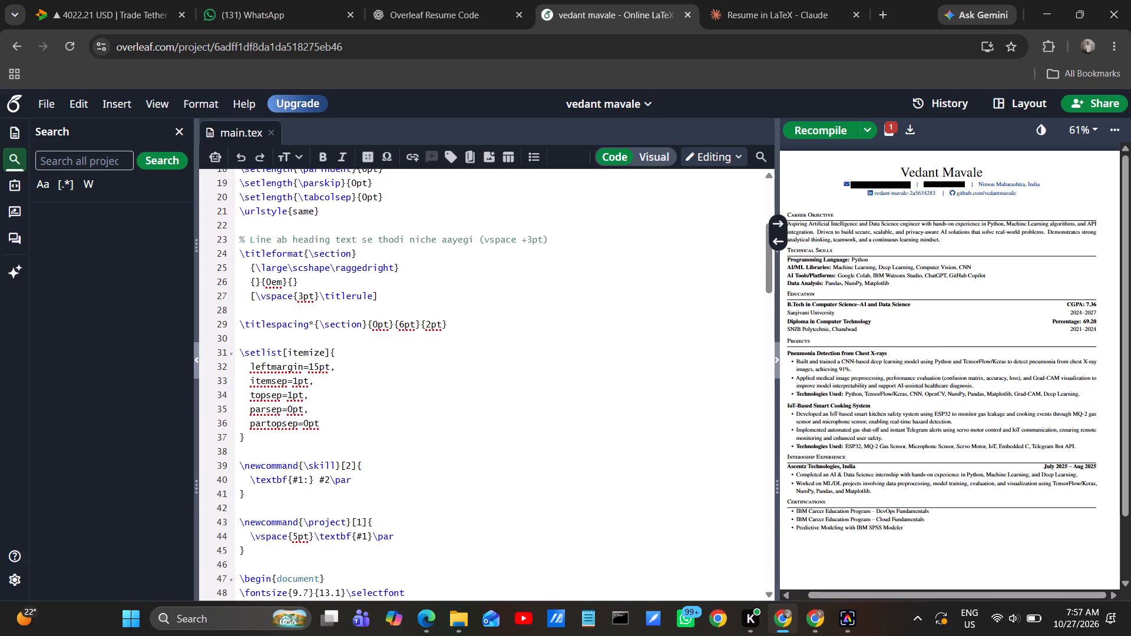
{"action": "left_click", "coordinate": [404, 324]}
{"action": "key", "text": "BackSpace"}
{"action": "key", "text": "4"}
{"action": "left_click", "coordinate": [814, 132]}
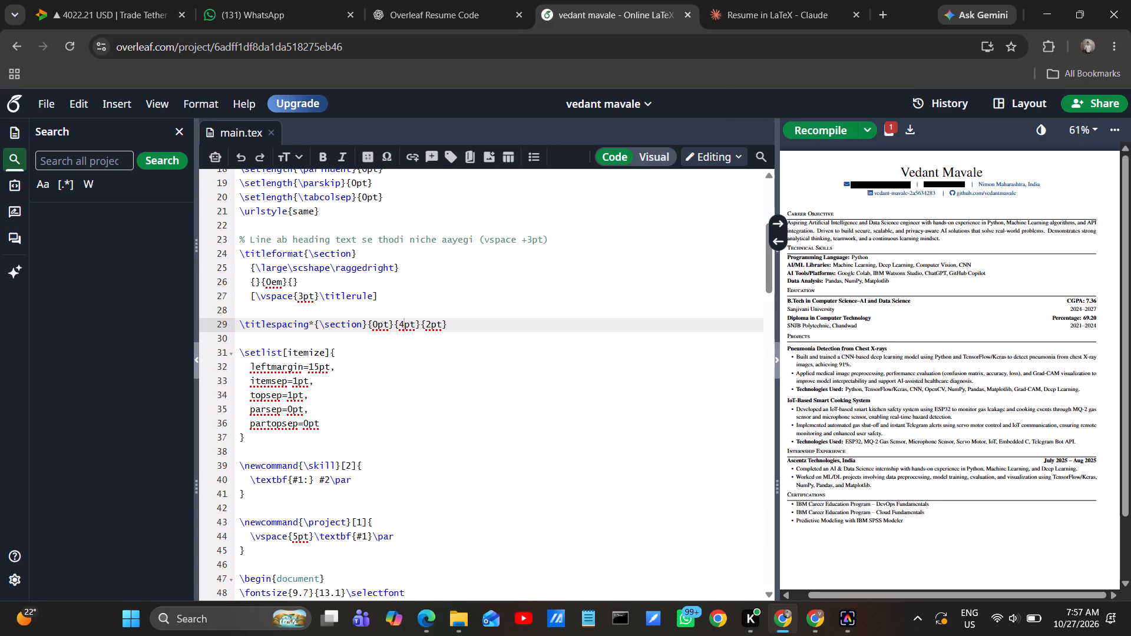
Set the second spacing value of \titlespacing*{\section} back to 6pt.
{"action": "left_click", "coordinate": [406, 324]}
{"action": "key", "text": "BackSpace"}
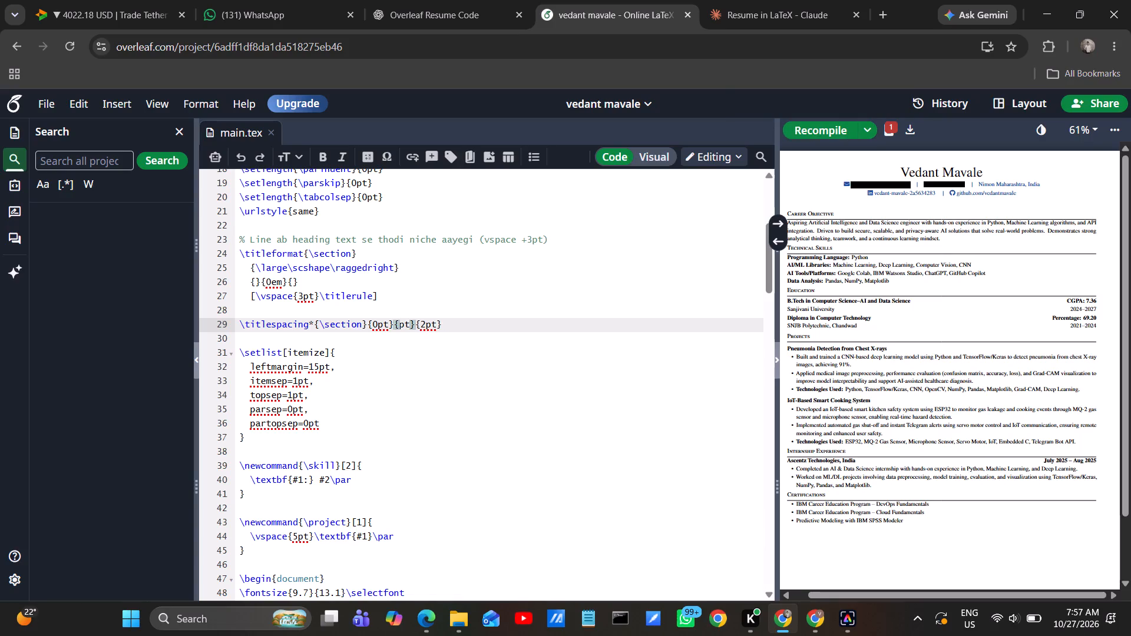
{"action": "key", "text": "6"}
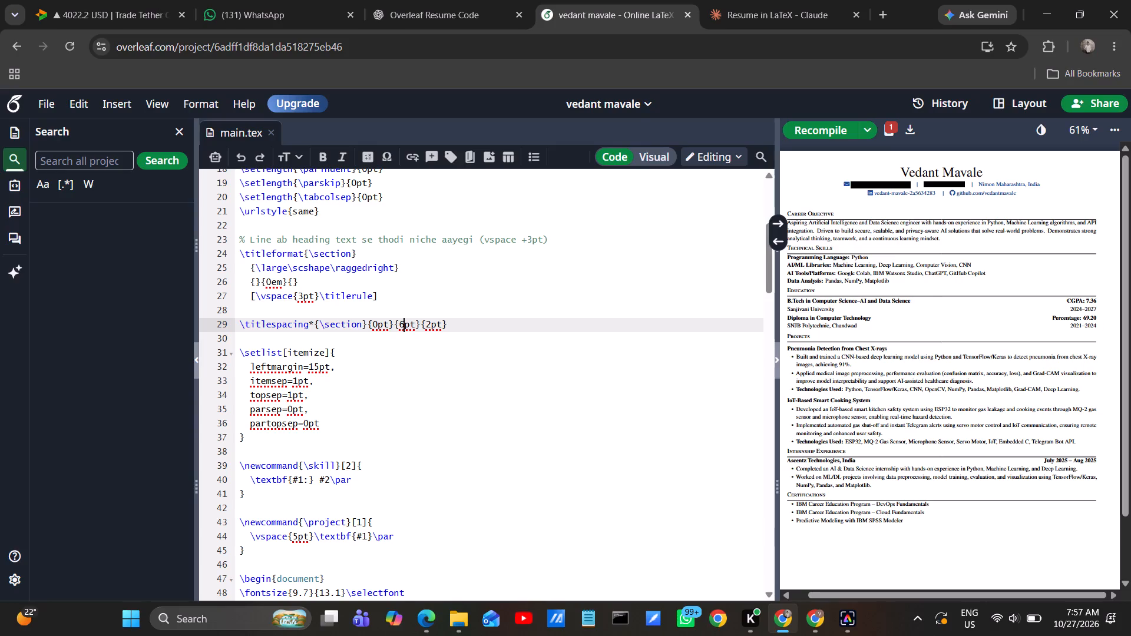
Set the last spacing value of \titlespacing*{\section} to 4pt and recompile the resume.
{"action": "left_click", "coordinate": [431, 327]}
{"action": "key", "text": "BackSpace"}
{"action": "type", "text": "44"}
{"action": "key", "text": "BackSpace"}
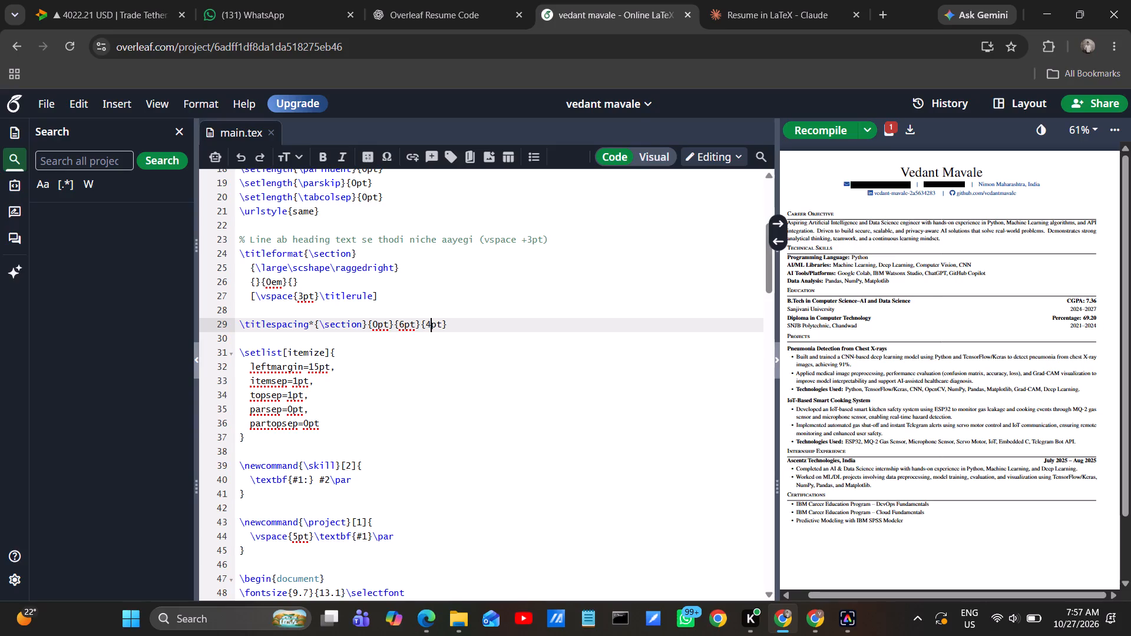
{"action": "left_click", "coordinate": [839, 139]}
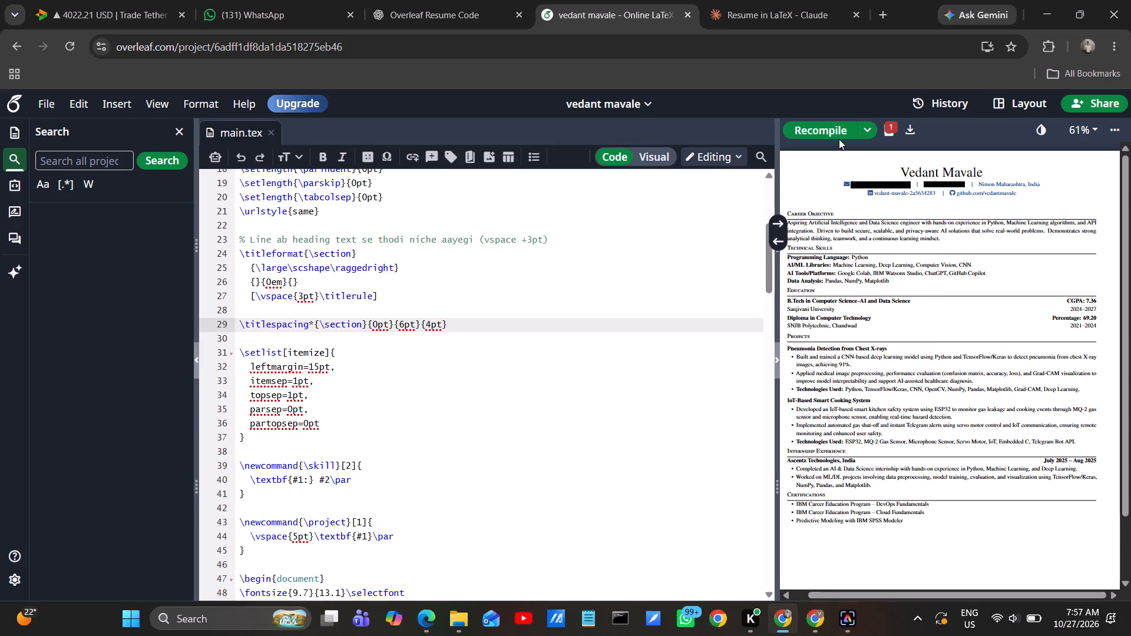
{"action": "left_click", "coordinate": [835, 134]}
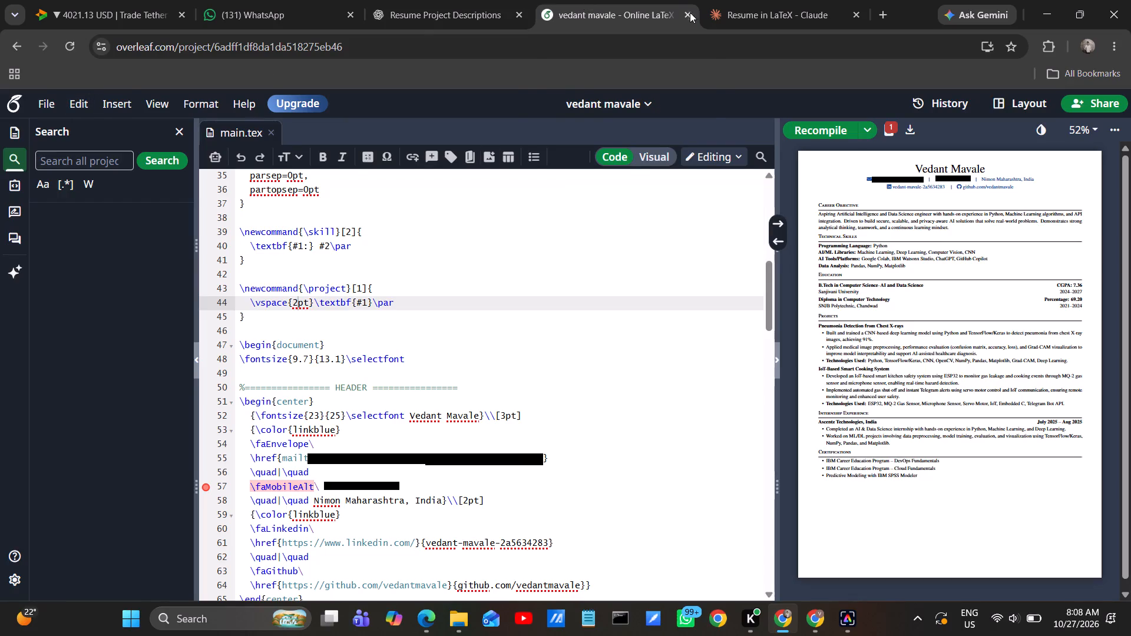
{"action": "left_click", "coordinate": [883, 9]}
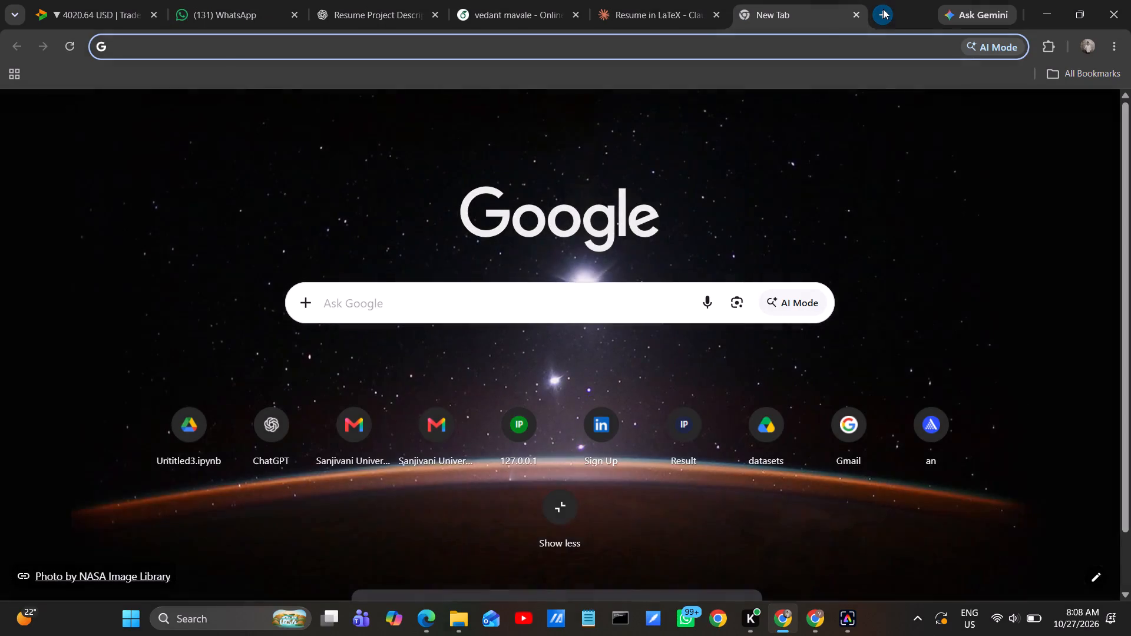
{"action": "key", "text": "o"}
{"action": "key", "text": "Return"}
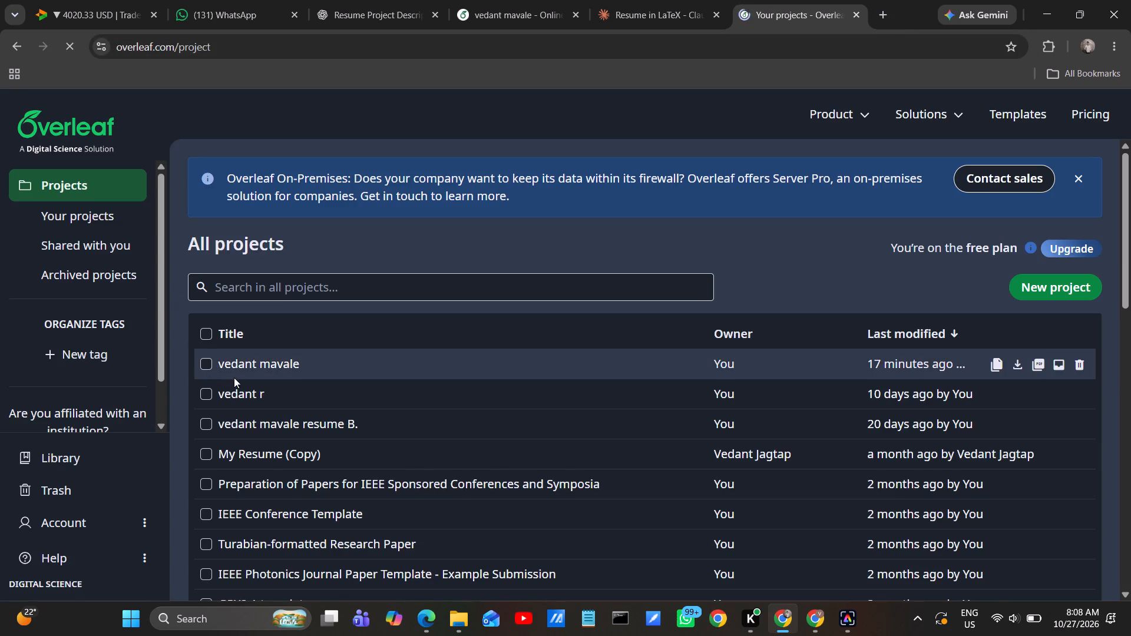
{"action": "left_click", "coordinate": [257, 450]}
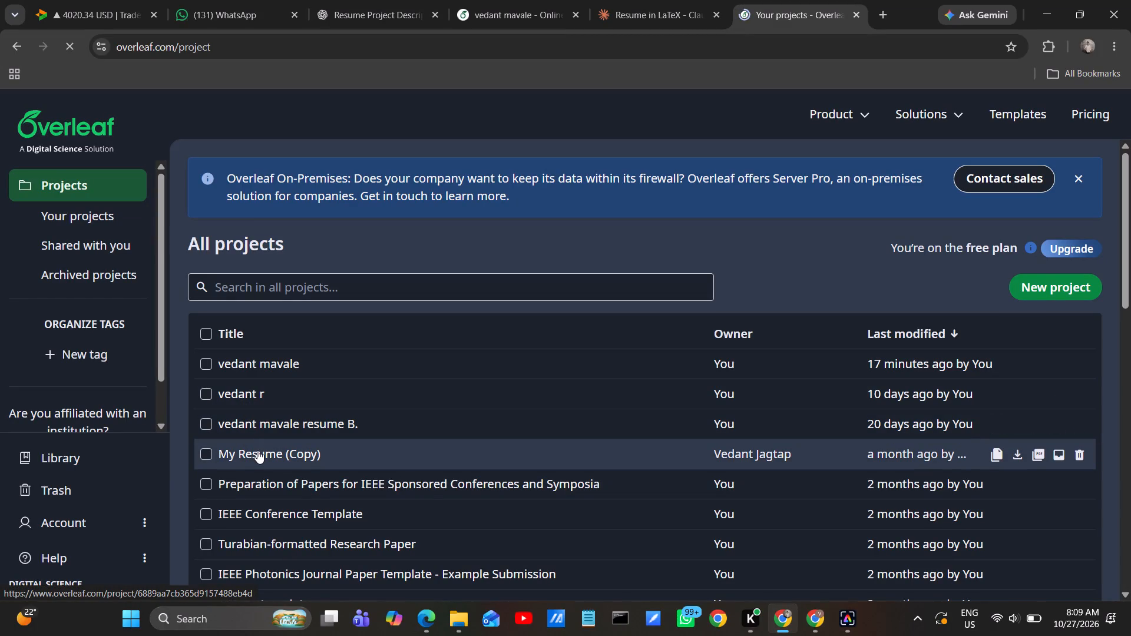
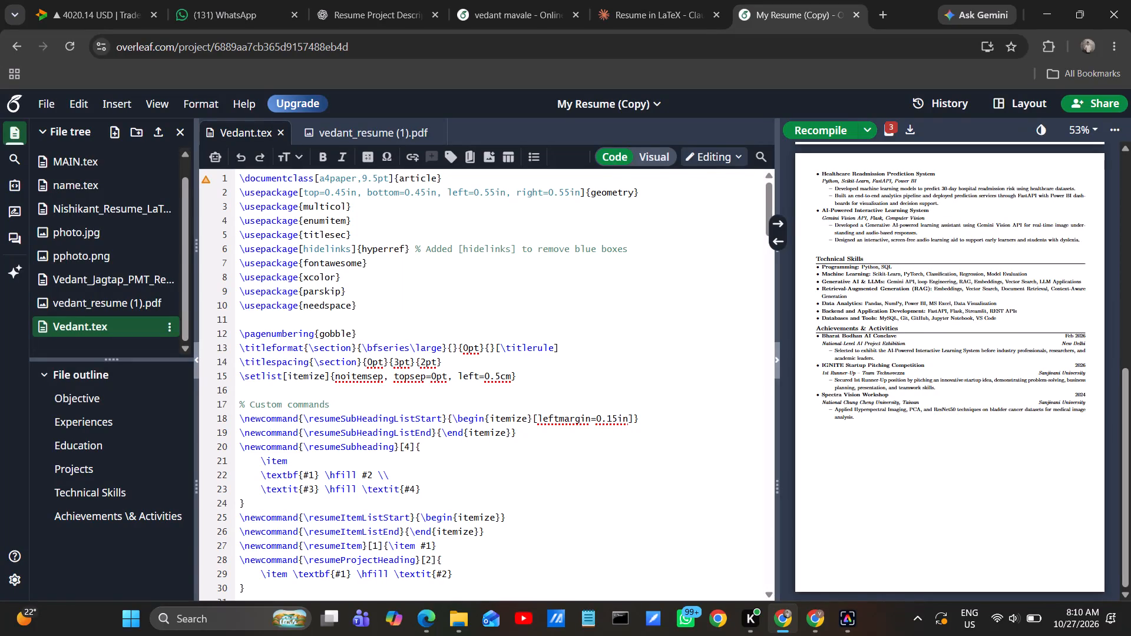
Examine the compiled resume's Education, Projects, Technical Skills and Achievements sections in the PDF preview.
{"action": "scroll", "coordinate": [830, 354], "scroll_direction": "up", "scroll_amount": 1}
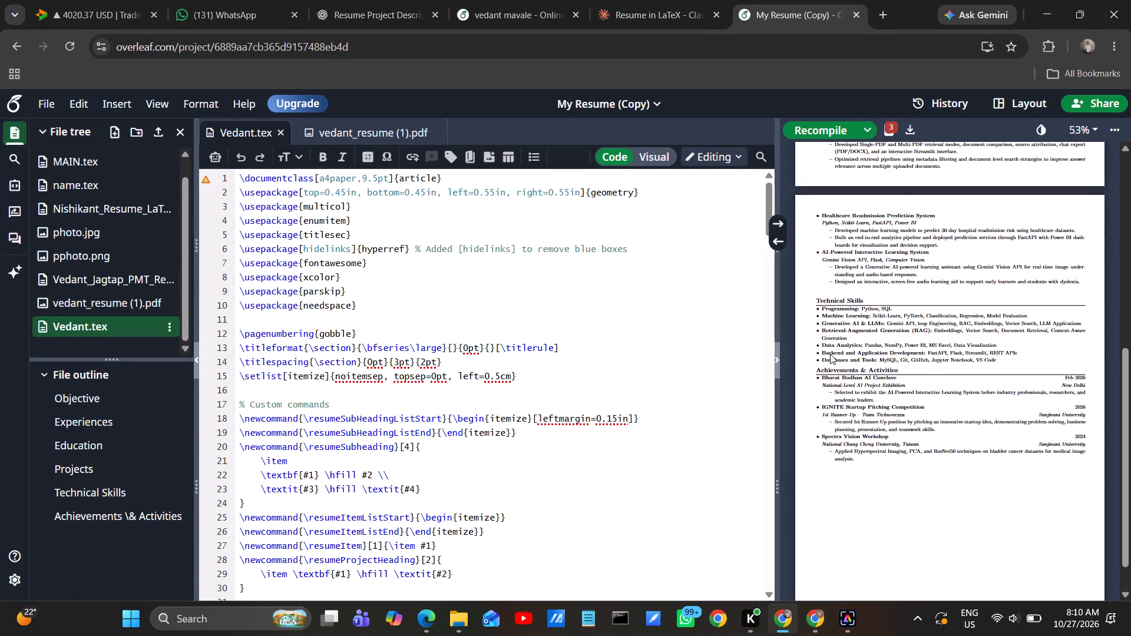
{"action": "scroll", "coordinate": [830, 354], "scroll_direction": "up", "scroll_amount": 2}
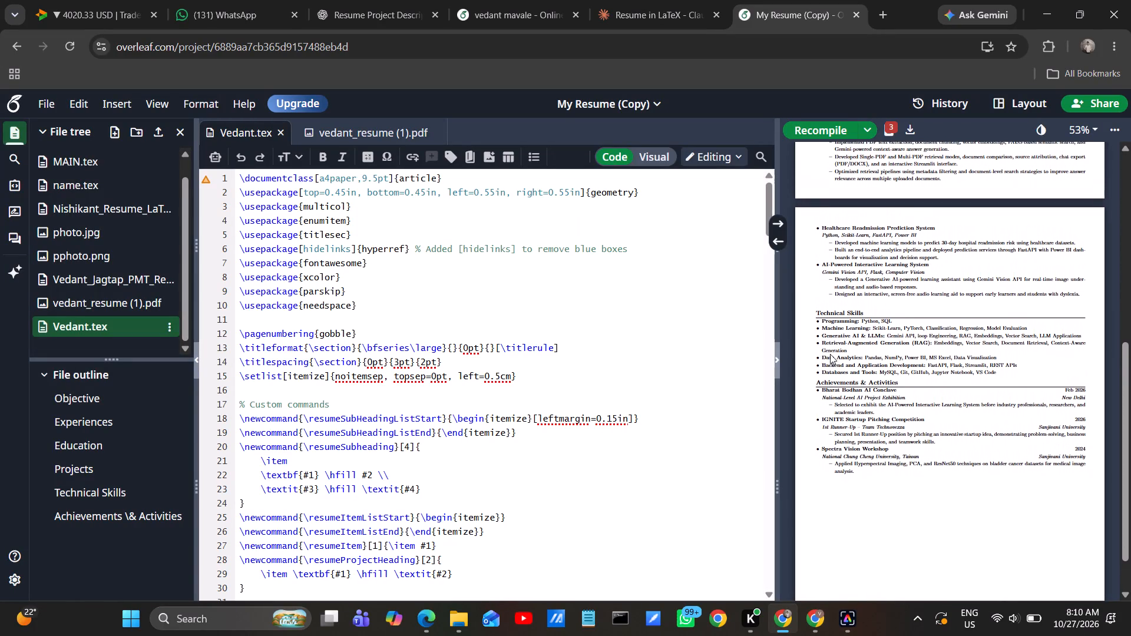
{"action": "scroll", "coordinate": [830, 354], "scroll_direction": "up", "scroll_amount": 3}
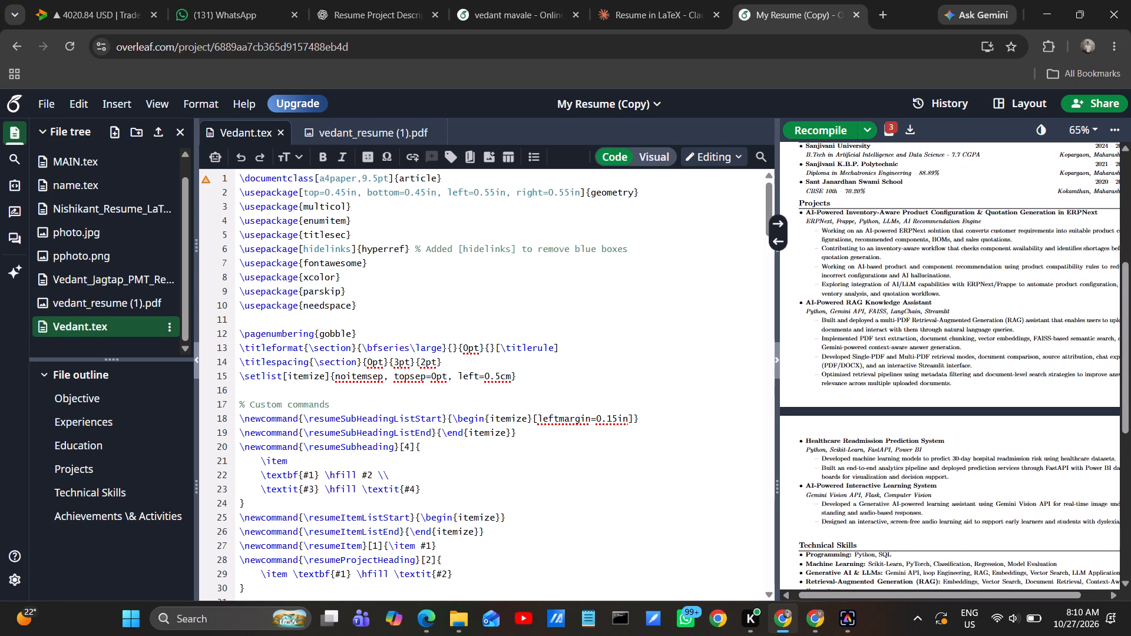
{"action": "scroll", "coordinate": [830, 354], "scroll_direction": "down", "scroll_amount": 1}
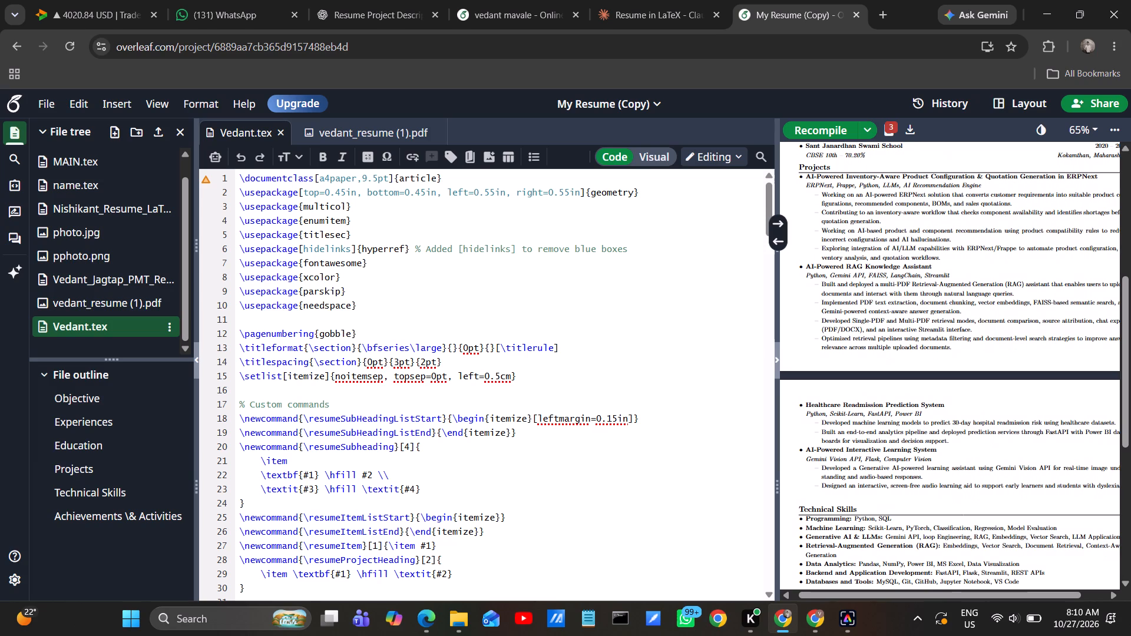
{"action": "scroll", "coordinate": [830, 354], "scroll_direction": "down", "scroll_amount": 1}
{"action": "scroll", "coordinate": [830, 354], "scroll_direction": "up", "scroll_amount": 1}
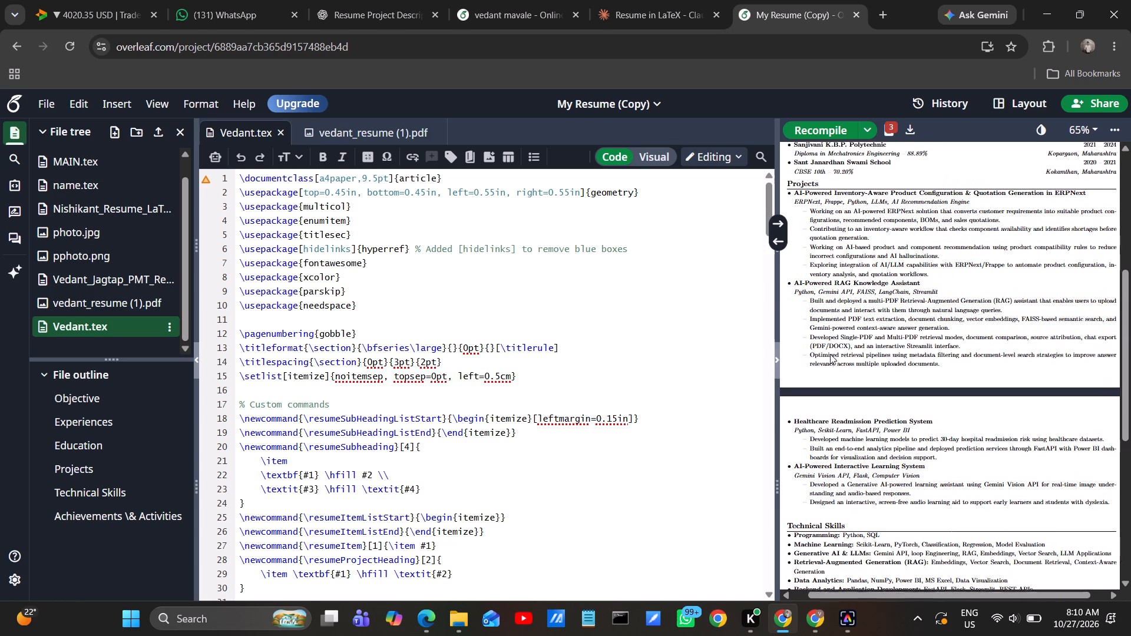
{"action": "scroll", "coordinate": [830, 354], "scroll_direction": "up", "scroll_amount": 2}
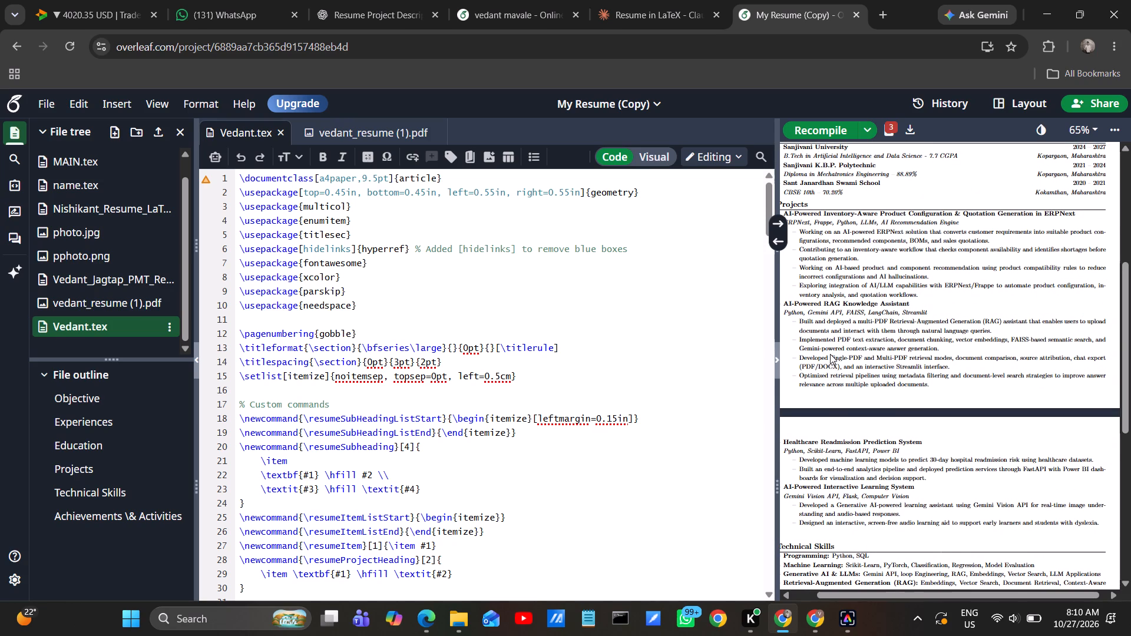
{"action": "scroll", "coordinate": [830, 354], "scroll_direction": "up", "scroll_amount": 1}
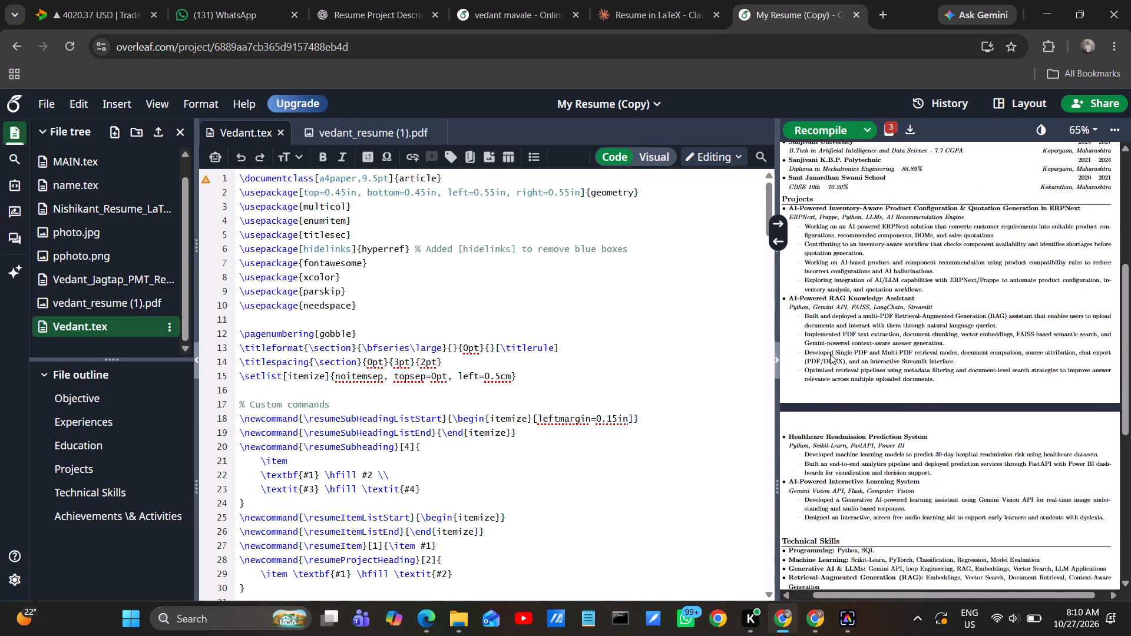
{"action": "scroll", "coordinate": [830, 354], "scroll_direction": "up", "scroll_amount": 4}
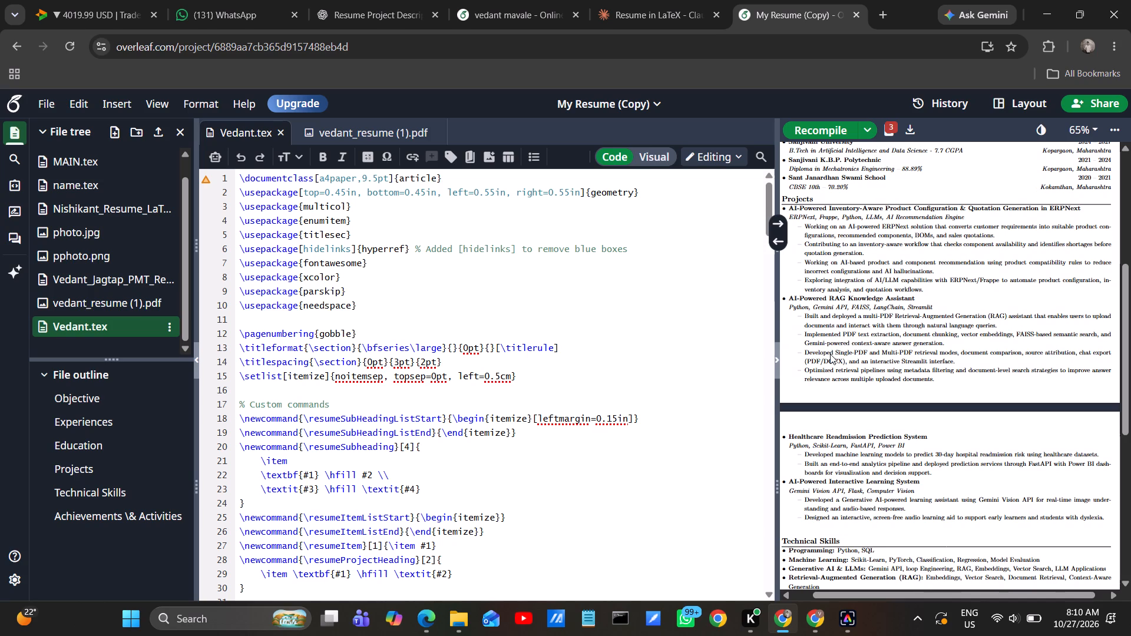
{"action": "scroll", "coordinate": [830, 354], "scroll_direction": "up", "scroll_amount": 1}
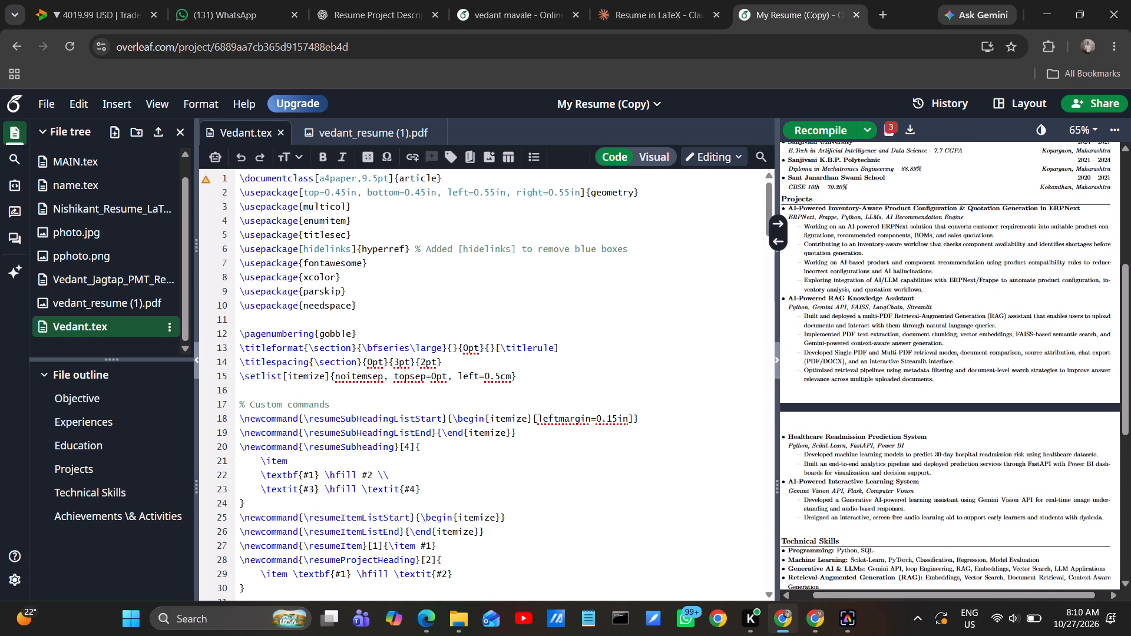
Open the Nishikant_Resume_LaTeX file in the project and recompile the PDF from it.
{"action": "left_click", "coordinate": [120, 208]}
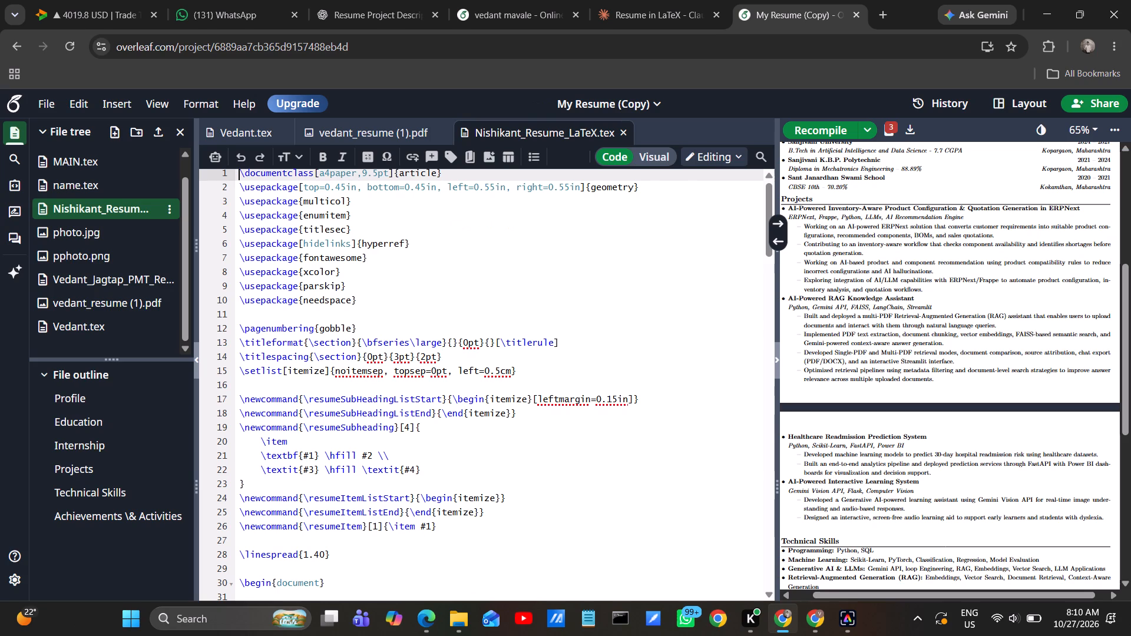
{"action": "left_click", "coordinate": [815, 138]}
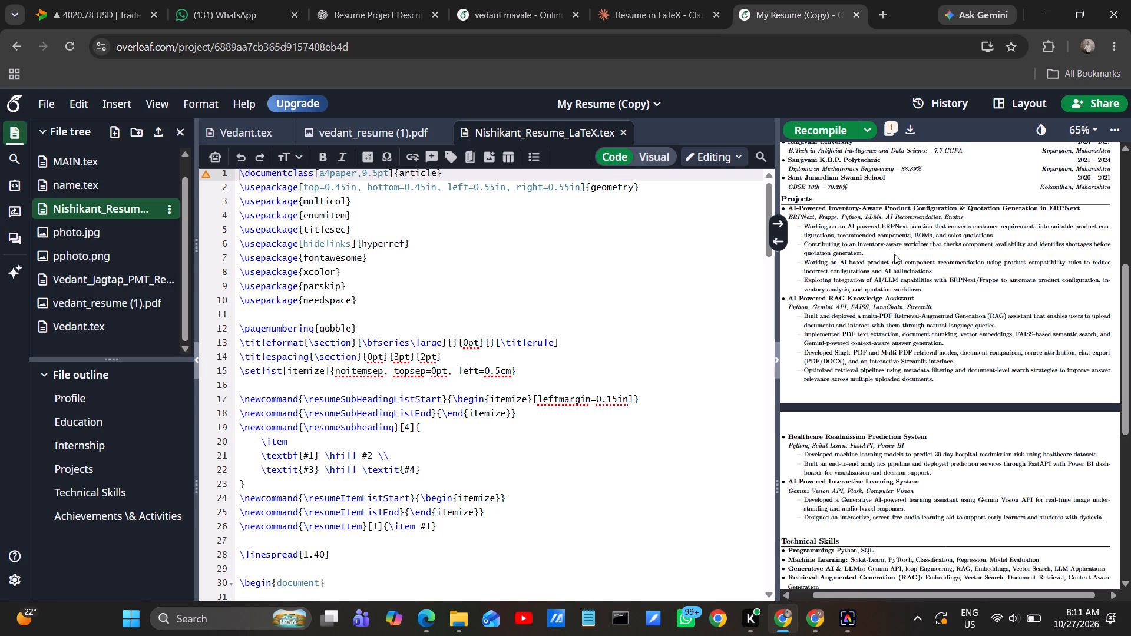
Copy the full Brain Tumor Detection & Classification (CNN) project entry, from title through both bullets, out of the compiled PDF.
{"action": "scroll", "coordinate": [894, 254], "scroll_direction": "up", "scroll_amount": 5}
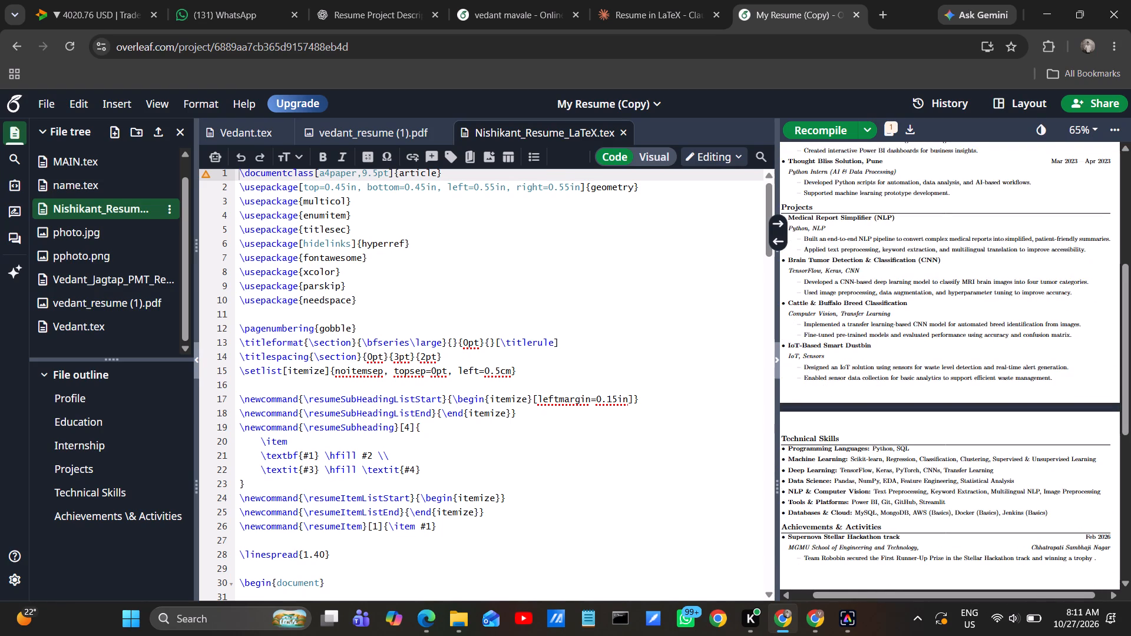
{"action": "scroll", "coordinate": [836, 294], "scroll_direction": "up", "scroll_amount": 4}
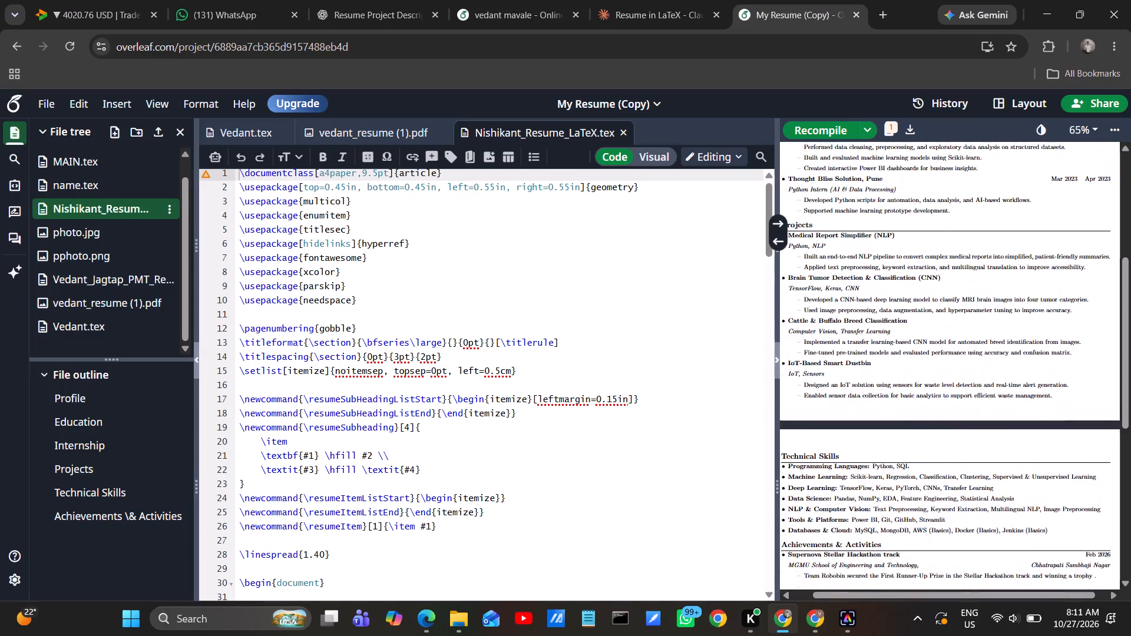
{"action": "scroll", "coordinate": [836, 294], "scroll_direction": "up", "scroll_amount": 3}
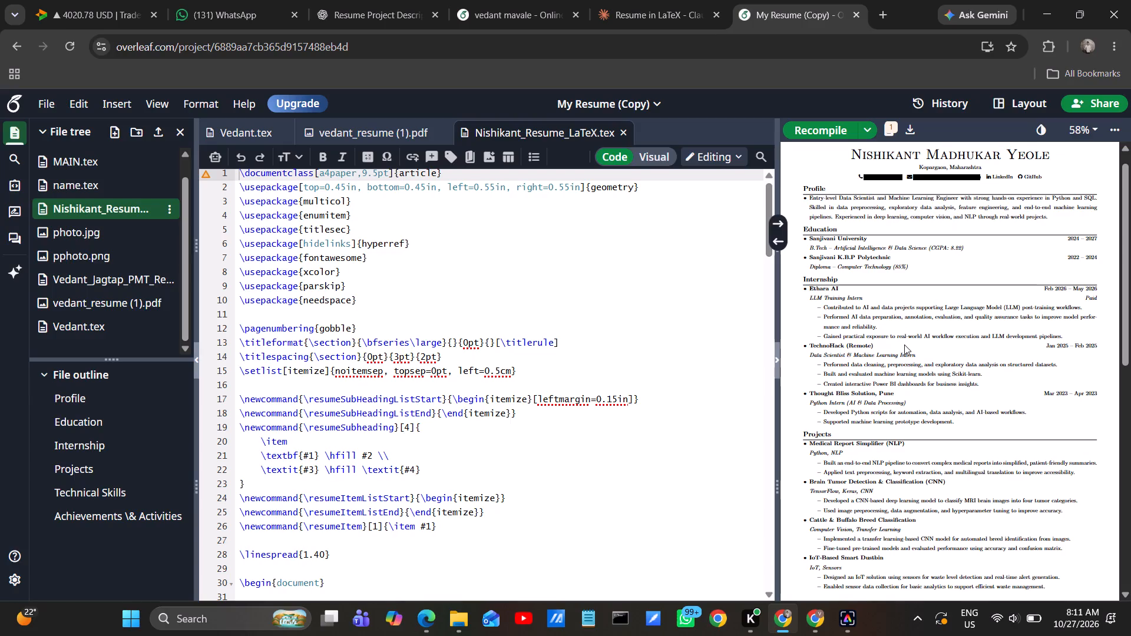
{"action": "scroll", "coordinate": [904, 344], "scroll_direction": "down", "scroll_amount": 2}
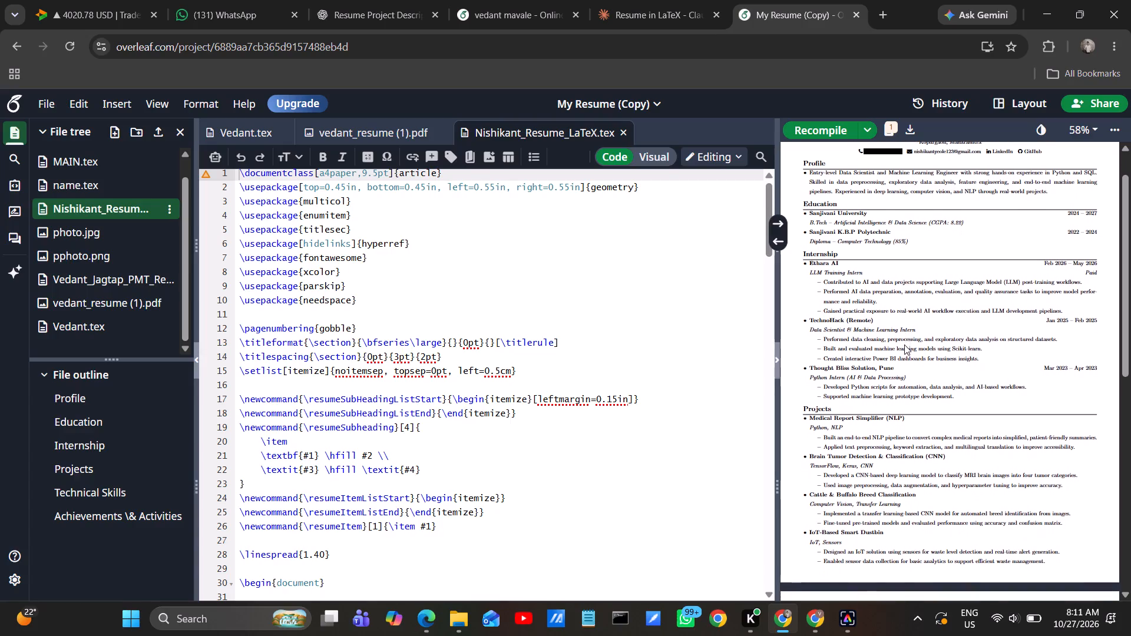
{"action": "scroll", "coordinate": [904, 344], "scroll_direction": "down", "scroll_amount": 2}
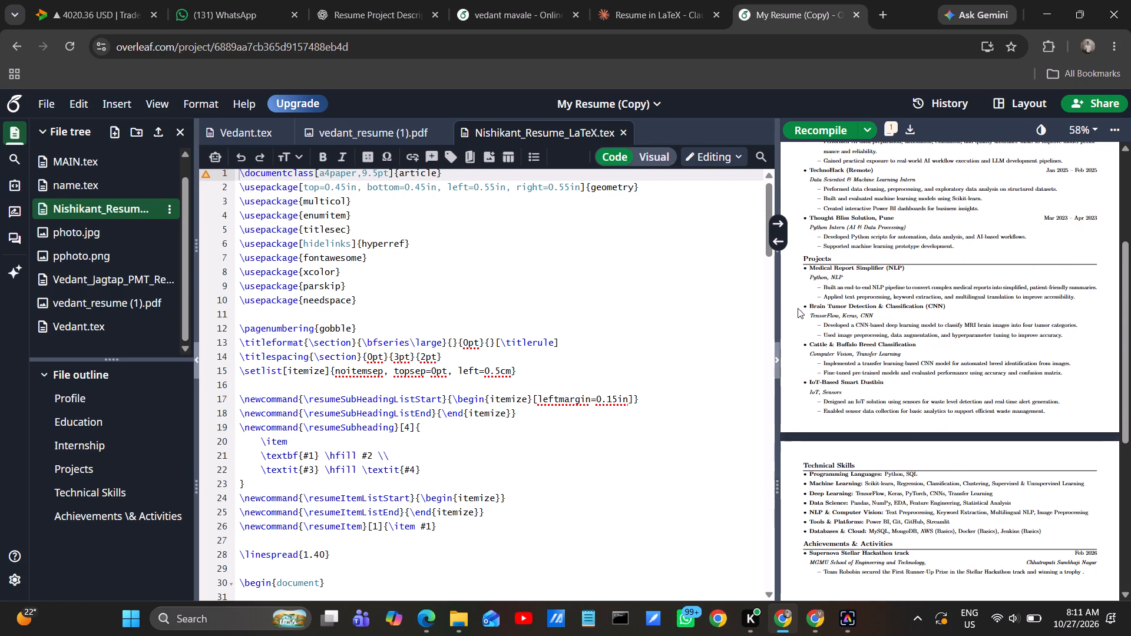
{"action": "left_click_drag", "start_coordinate": [798, 302], "coordinate": [920, 335]}
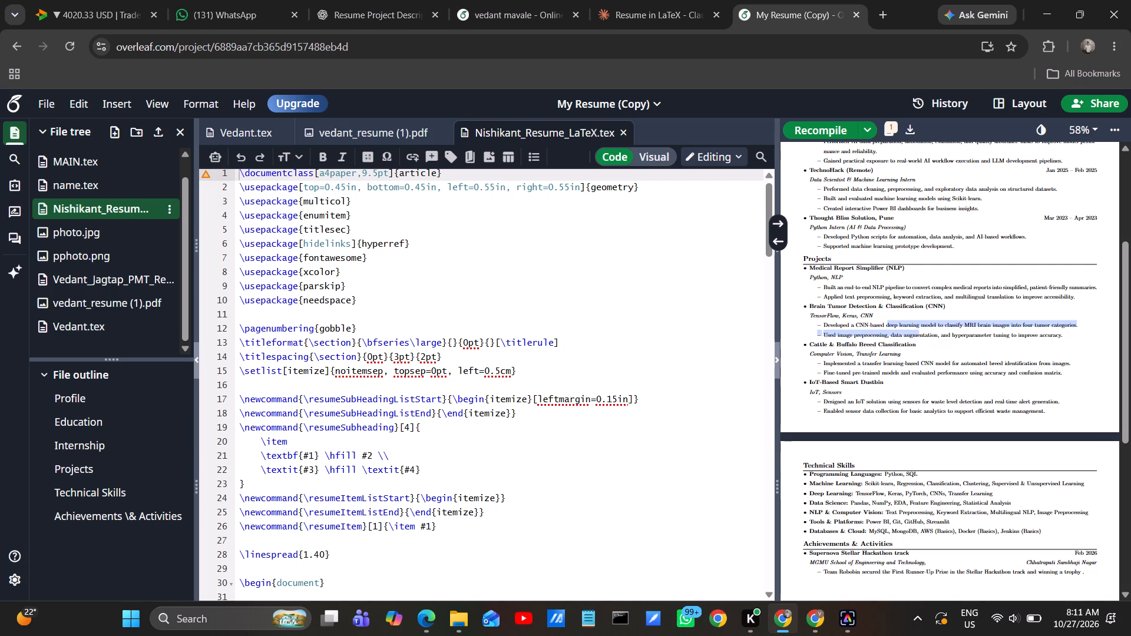
{"action": "left_click_drag", "start_coordinate": [920, 335], "coordinate": [808, 297]}
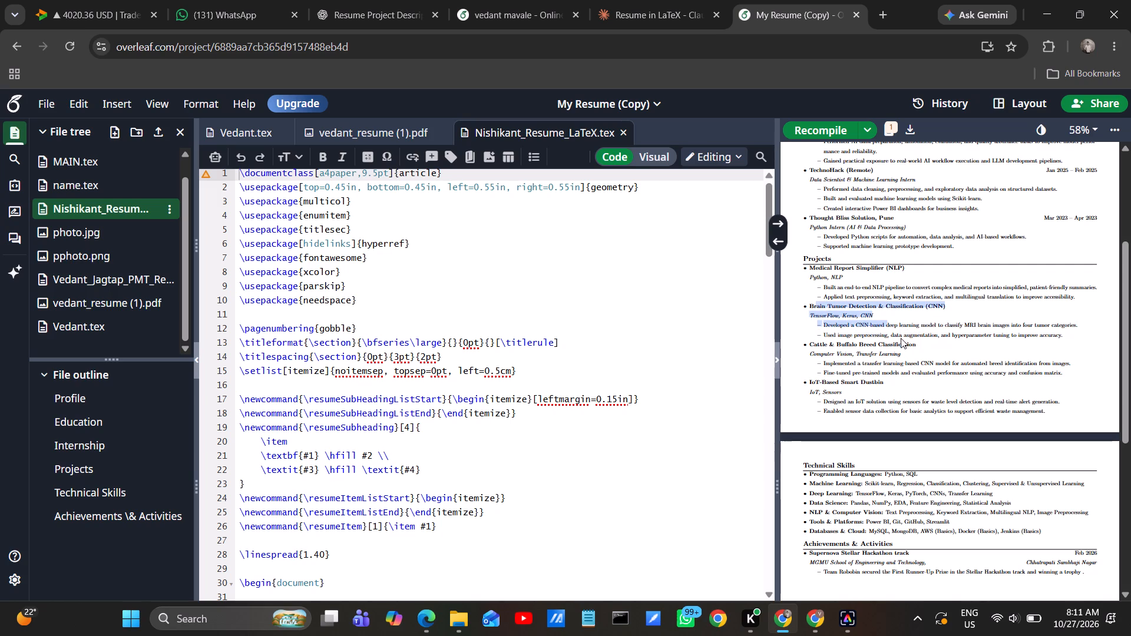
{"action": "left_click_drag", "start_coordinate": [1067, 339], "coordinate": [1065, 333]}
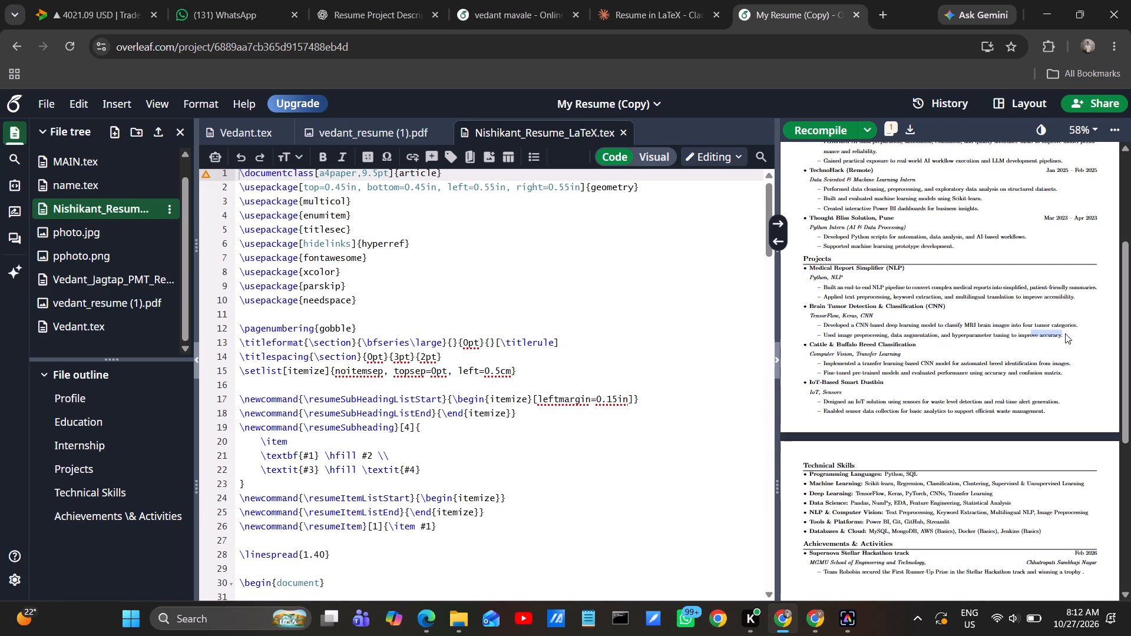
{"action": "left_click", "coordinate": [1065, 336]}
{"action": "left_click_drag", "start_coordinate": [1066, 338], "coordinate": [1061, 337]}
{"action": "left_click_drag", "start_coordinate": [1061, 337], "coordinate": [1060, 336]}
{"action": "left_click_drag", "start_coordinate": [1060, 335], "coordinate": [1019, 333]}
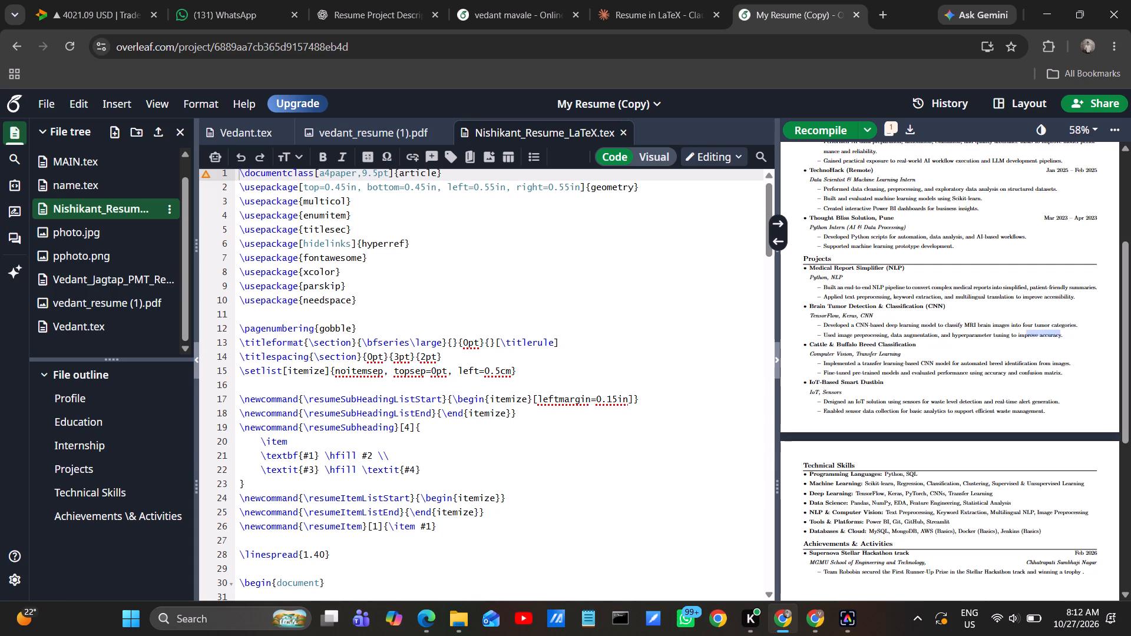
{"action": "left_click_drag", "start_coordinate": [1019, 333], "coordinate": [803, 305]}
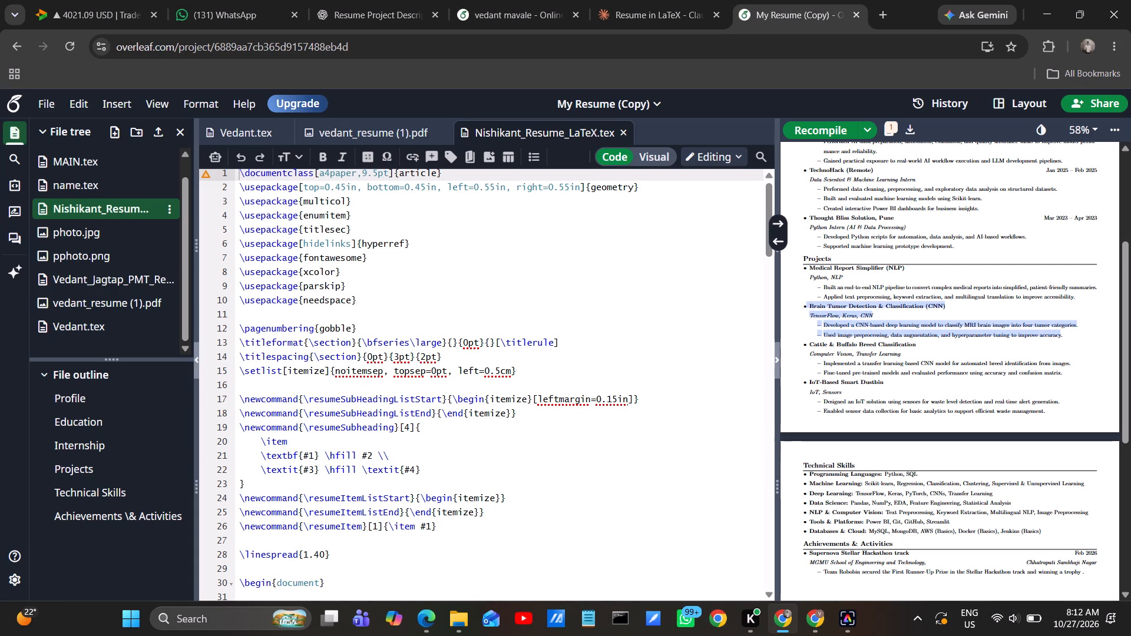
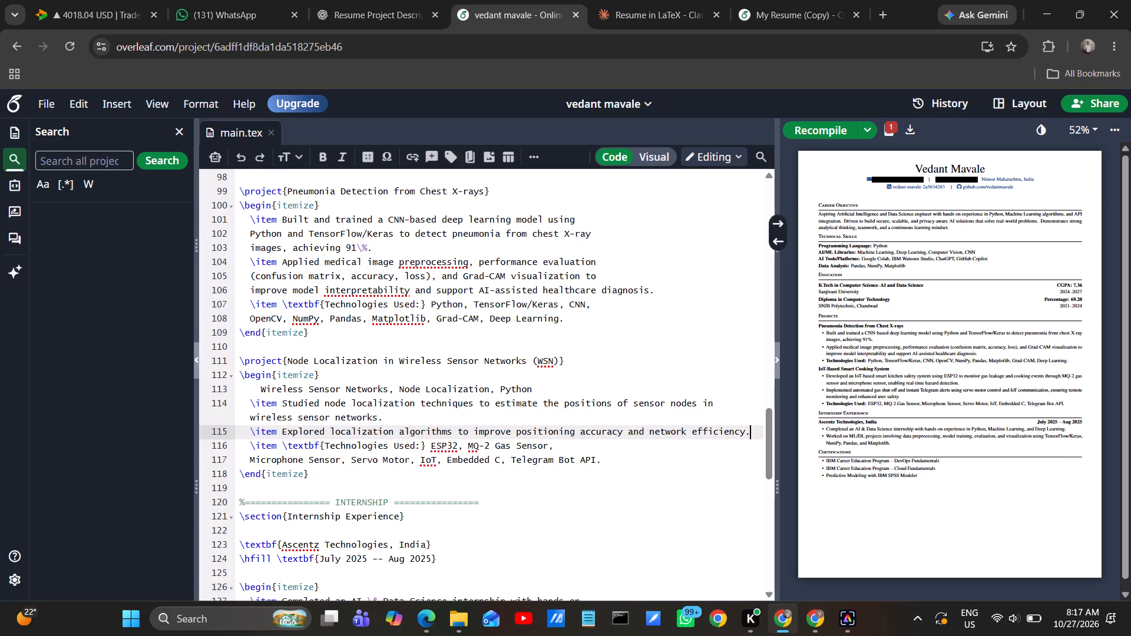
Replace the WSN project's Technologies Used text with the bullet on factors affecting localization accuracy, including sensor communication range and node distribution, and recompile.
{"action": "left_click_drag", "start_coordinate": [282, 447], "coordinate": [617, 462]}
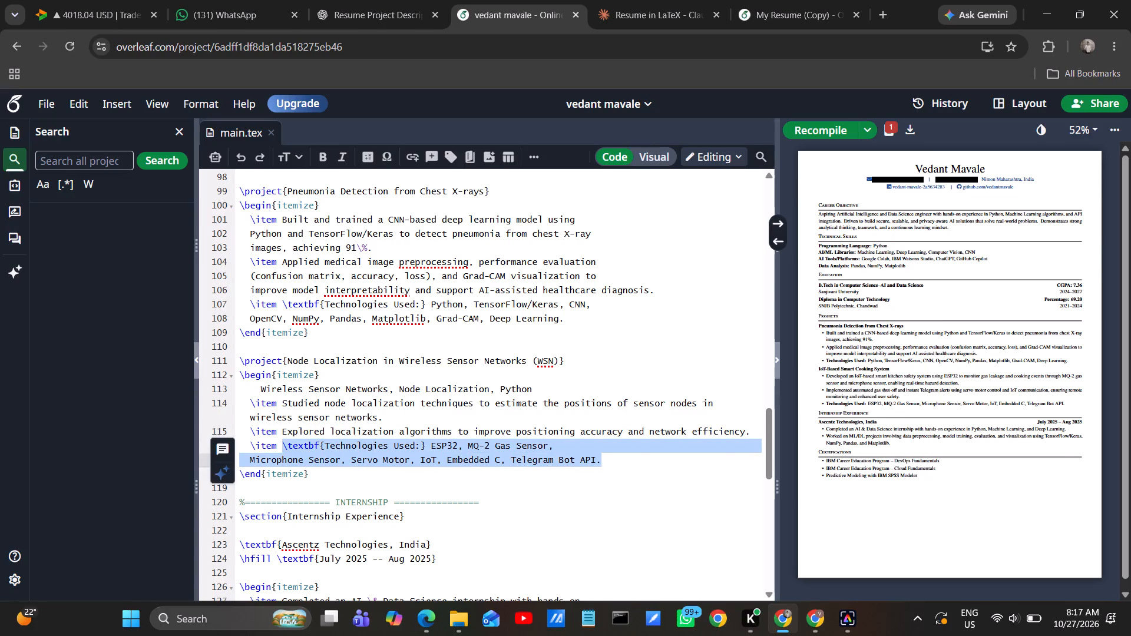
{"action": "key", "text": "ctrl+v"}
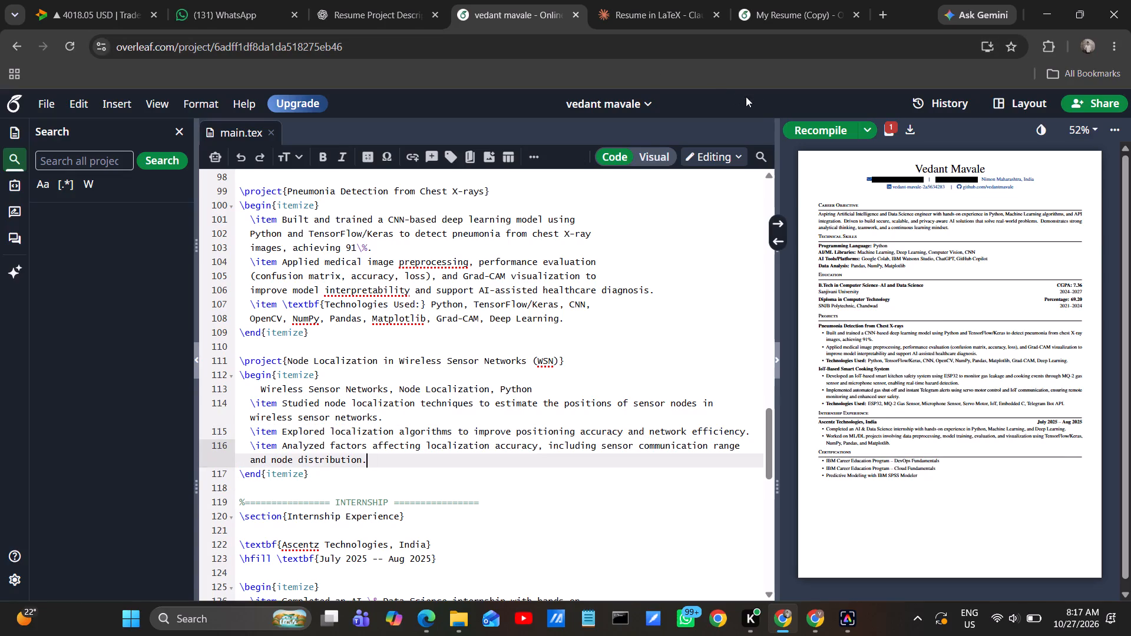
{"action": "left_click", "coordinate": [800, 128]}
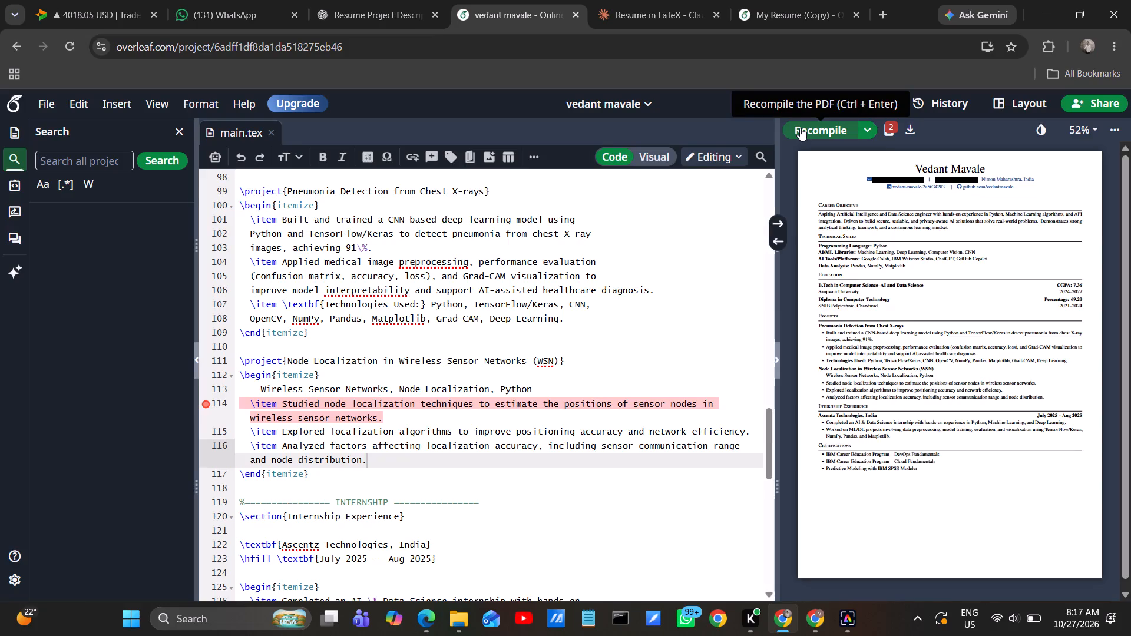
Remove the indentation before the "Wireless Sensor Networks, Node Localization, Python" line in the WSN project and recompile the resume.
{"action": "left_click", "coordinate": [260, 390]}
{"action": "key", "text": "BackSpace"}
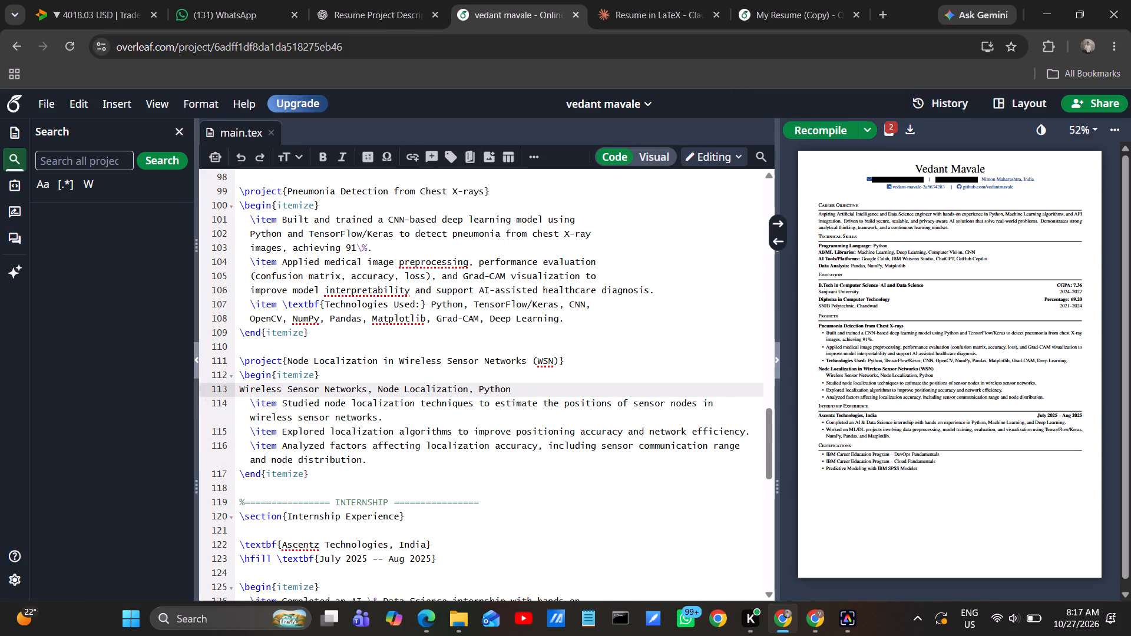
{"action": "left_click", "coordinate": [826, 126]}
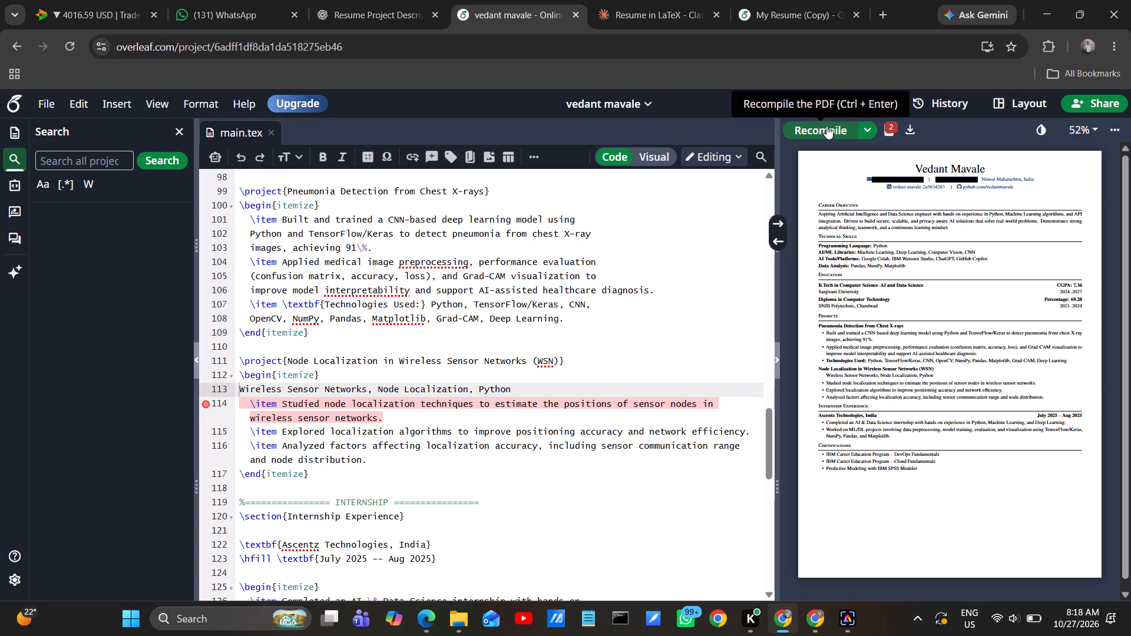
{"action": "left_click", "coordinate": [826, 126]}
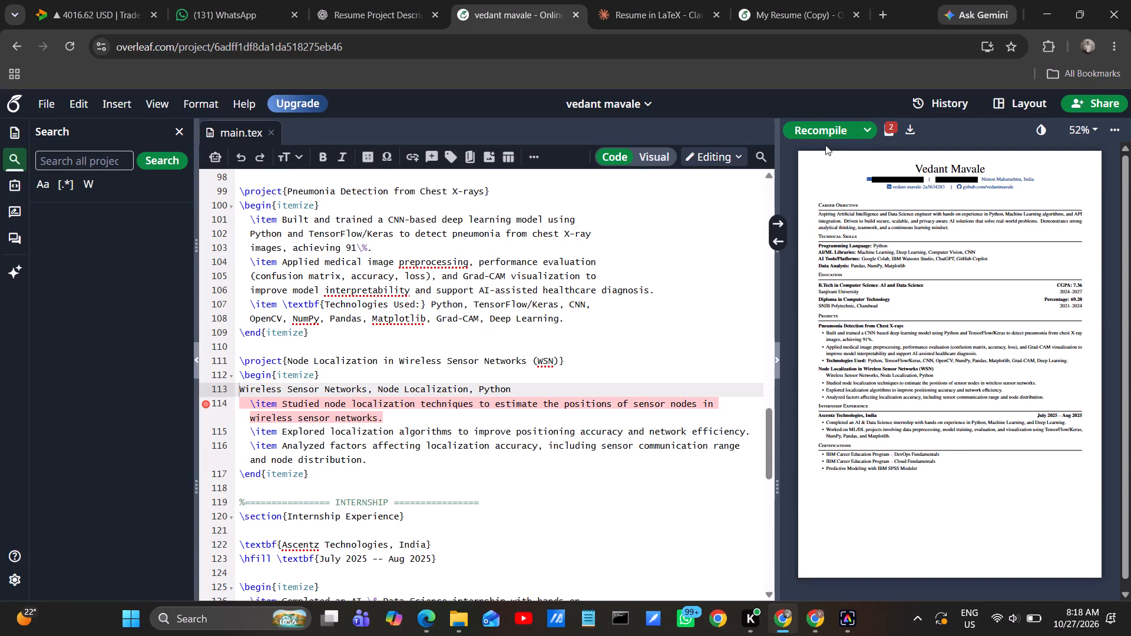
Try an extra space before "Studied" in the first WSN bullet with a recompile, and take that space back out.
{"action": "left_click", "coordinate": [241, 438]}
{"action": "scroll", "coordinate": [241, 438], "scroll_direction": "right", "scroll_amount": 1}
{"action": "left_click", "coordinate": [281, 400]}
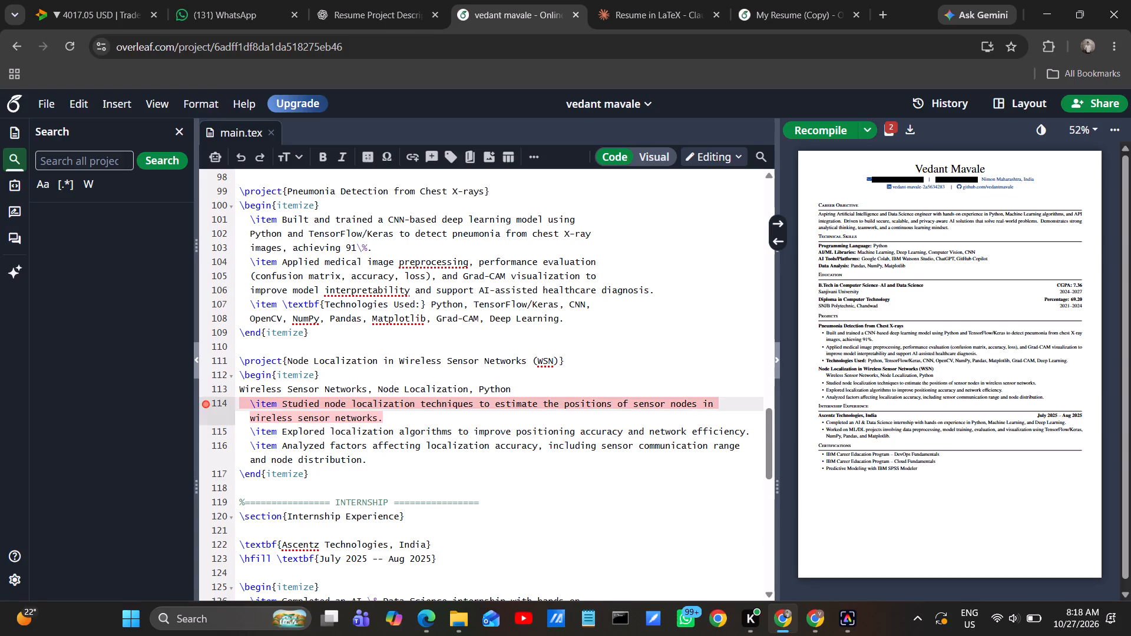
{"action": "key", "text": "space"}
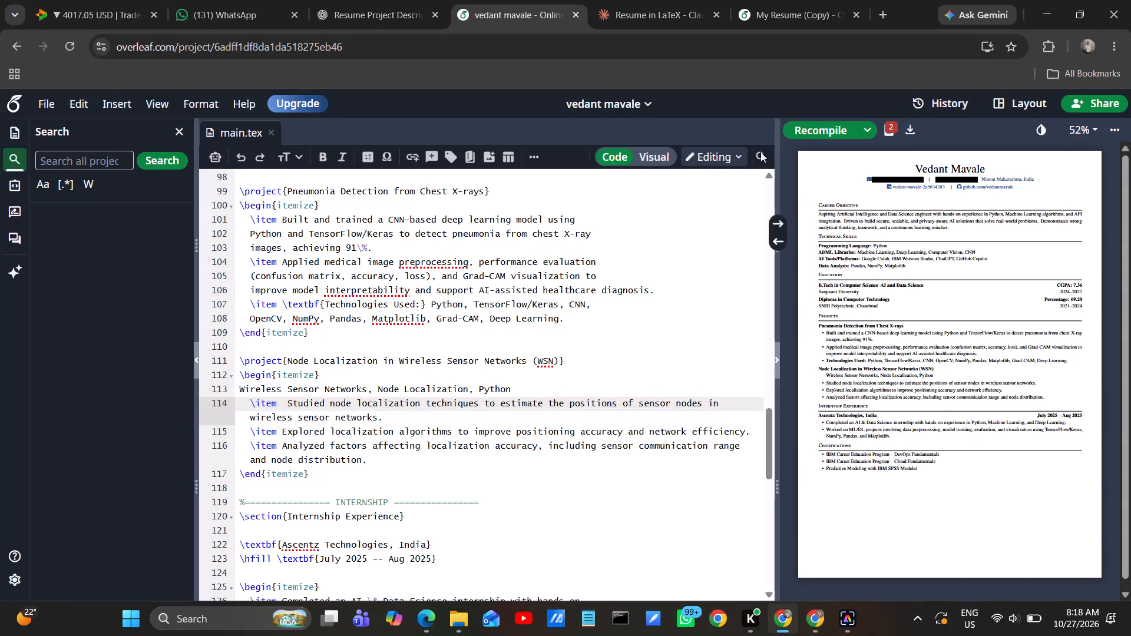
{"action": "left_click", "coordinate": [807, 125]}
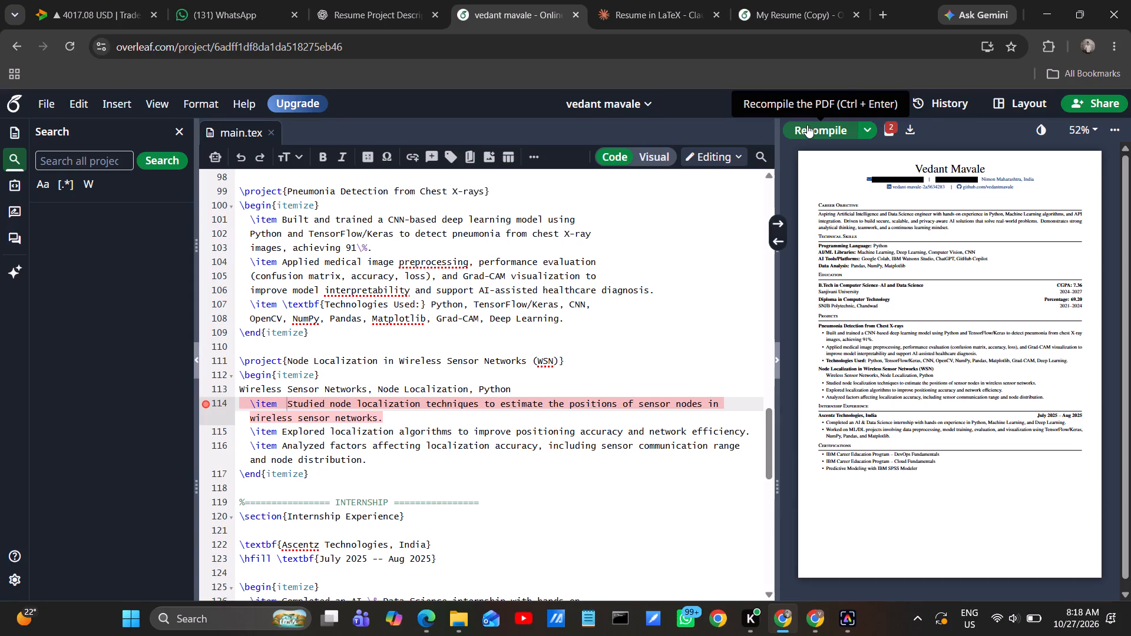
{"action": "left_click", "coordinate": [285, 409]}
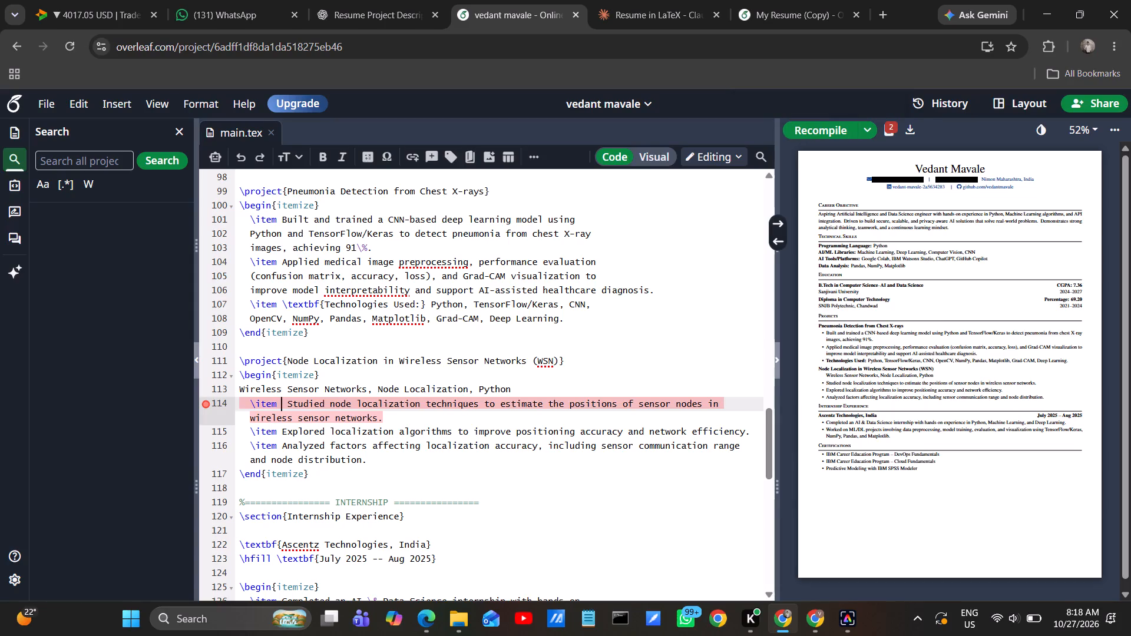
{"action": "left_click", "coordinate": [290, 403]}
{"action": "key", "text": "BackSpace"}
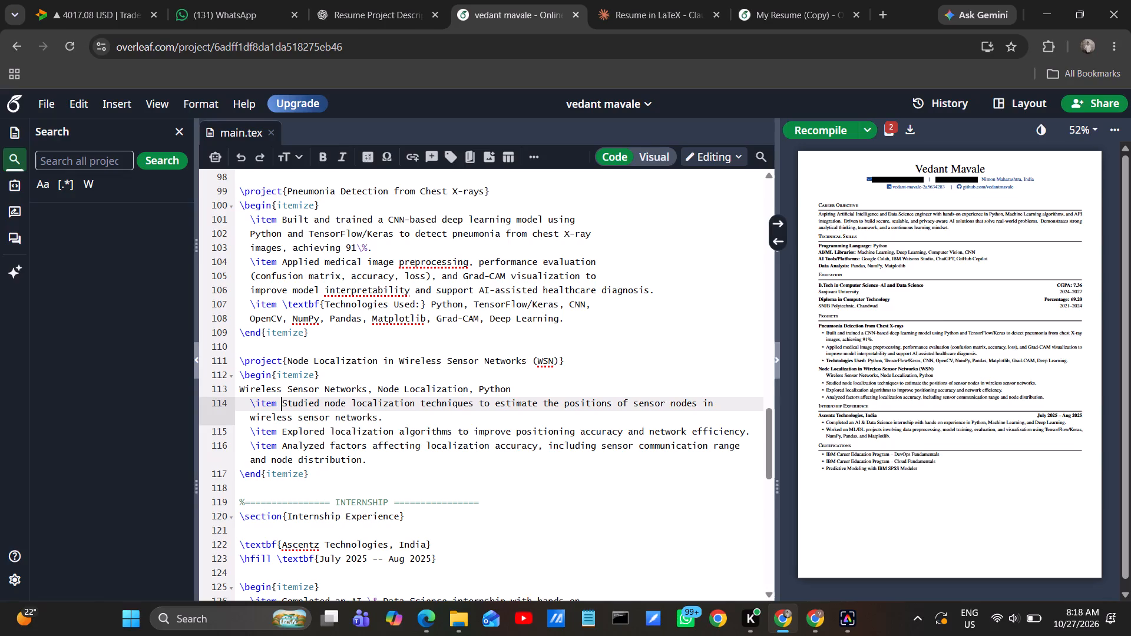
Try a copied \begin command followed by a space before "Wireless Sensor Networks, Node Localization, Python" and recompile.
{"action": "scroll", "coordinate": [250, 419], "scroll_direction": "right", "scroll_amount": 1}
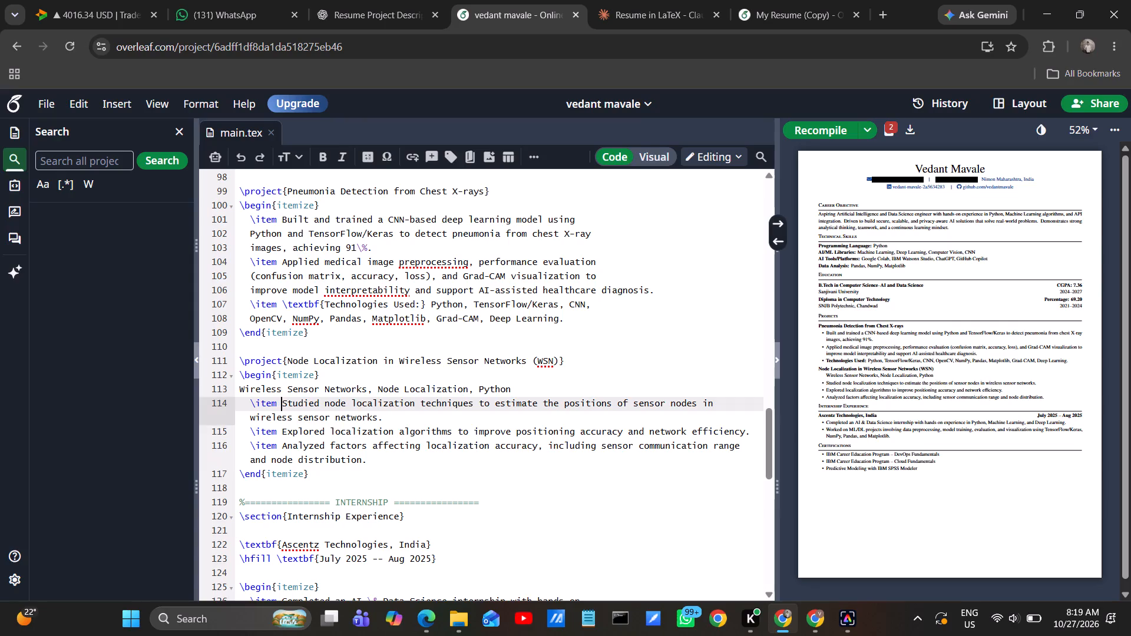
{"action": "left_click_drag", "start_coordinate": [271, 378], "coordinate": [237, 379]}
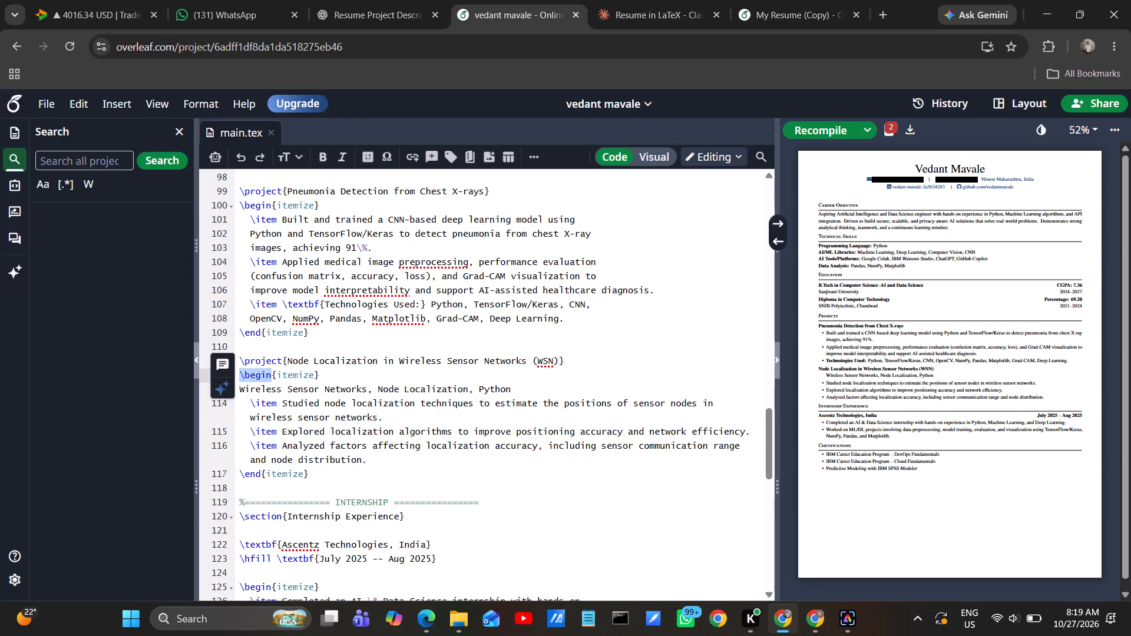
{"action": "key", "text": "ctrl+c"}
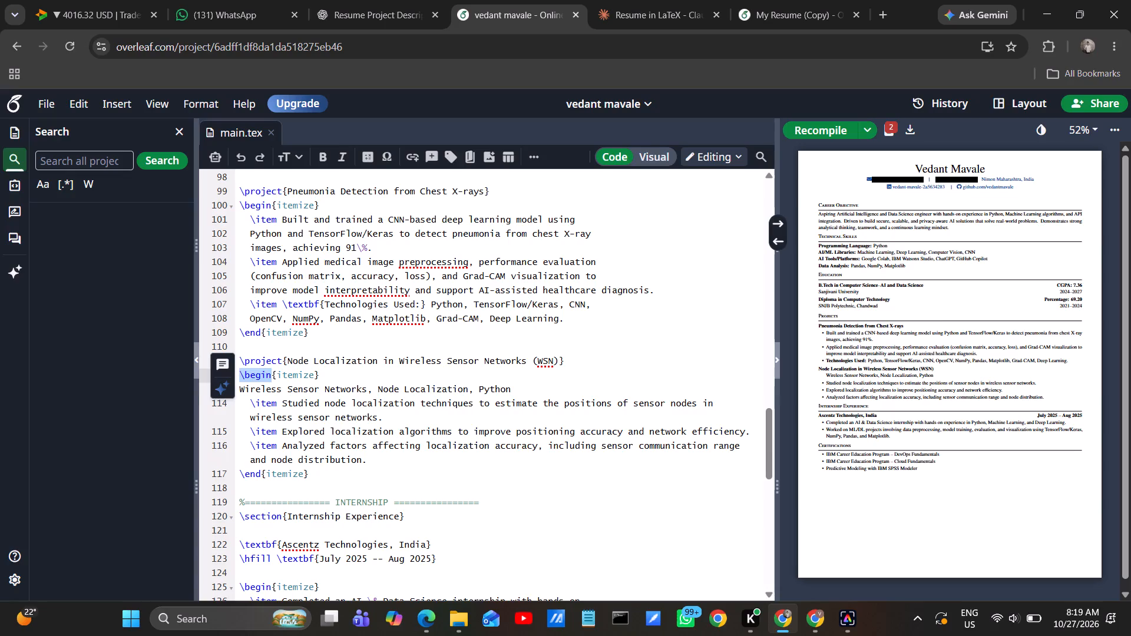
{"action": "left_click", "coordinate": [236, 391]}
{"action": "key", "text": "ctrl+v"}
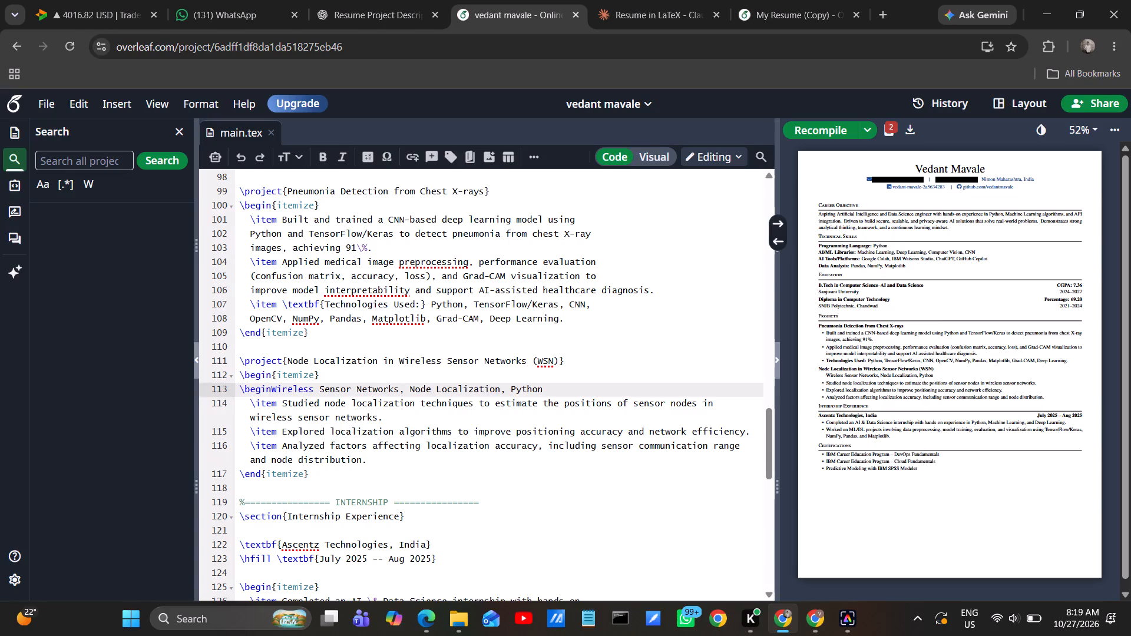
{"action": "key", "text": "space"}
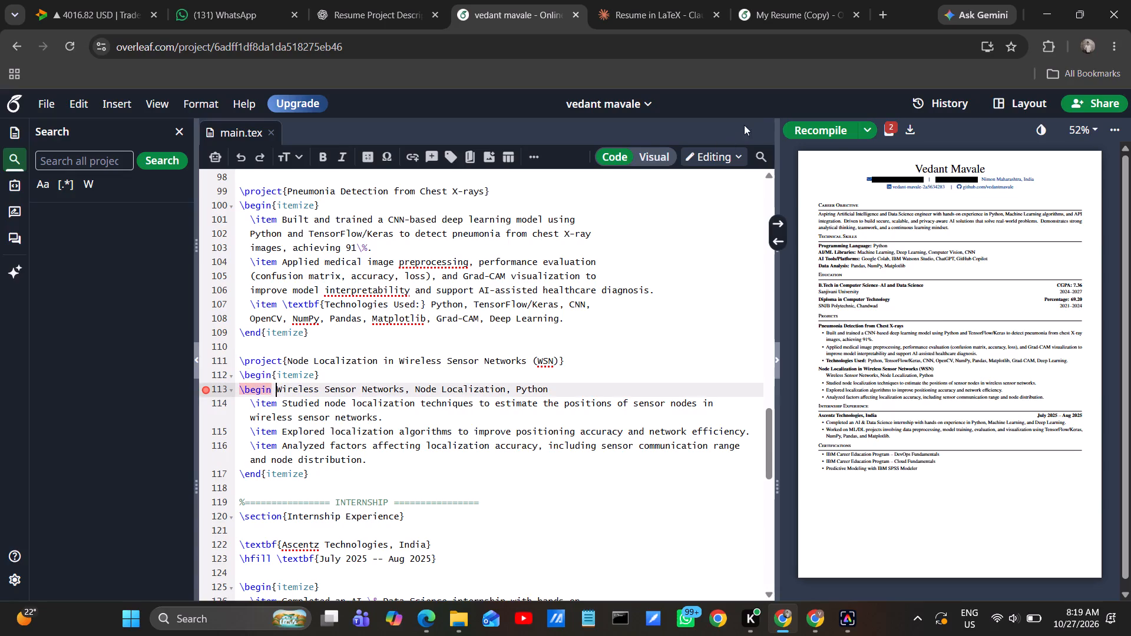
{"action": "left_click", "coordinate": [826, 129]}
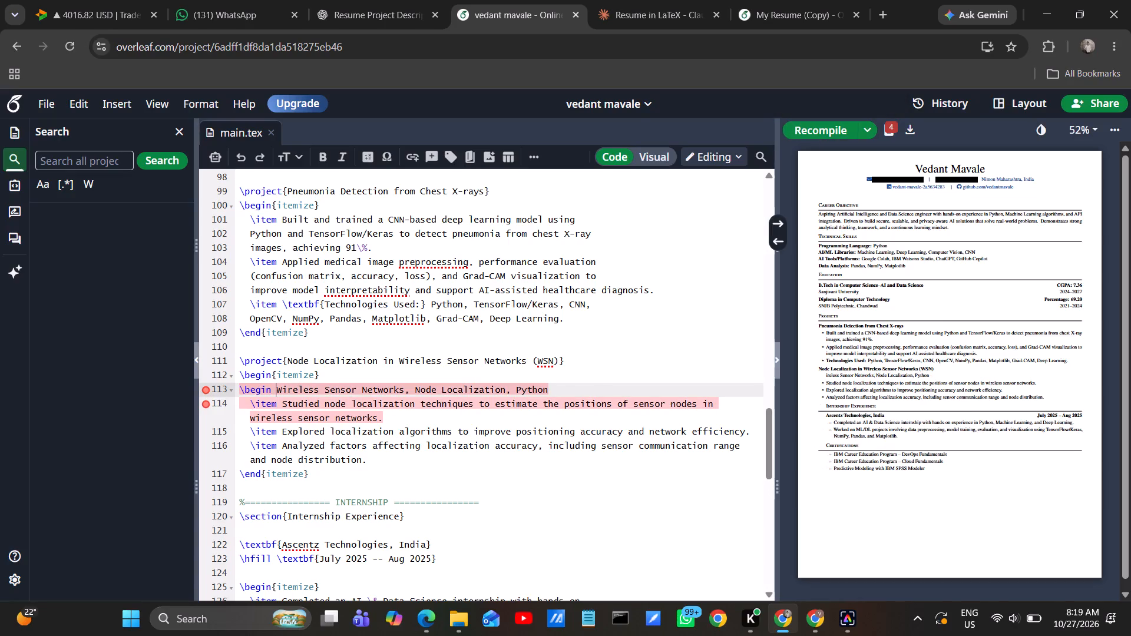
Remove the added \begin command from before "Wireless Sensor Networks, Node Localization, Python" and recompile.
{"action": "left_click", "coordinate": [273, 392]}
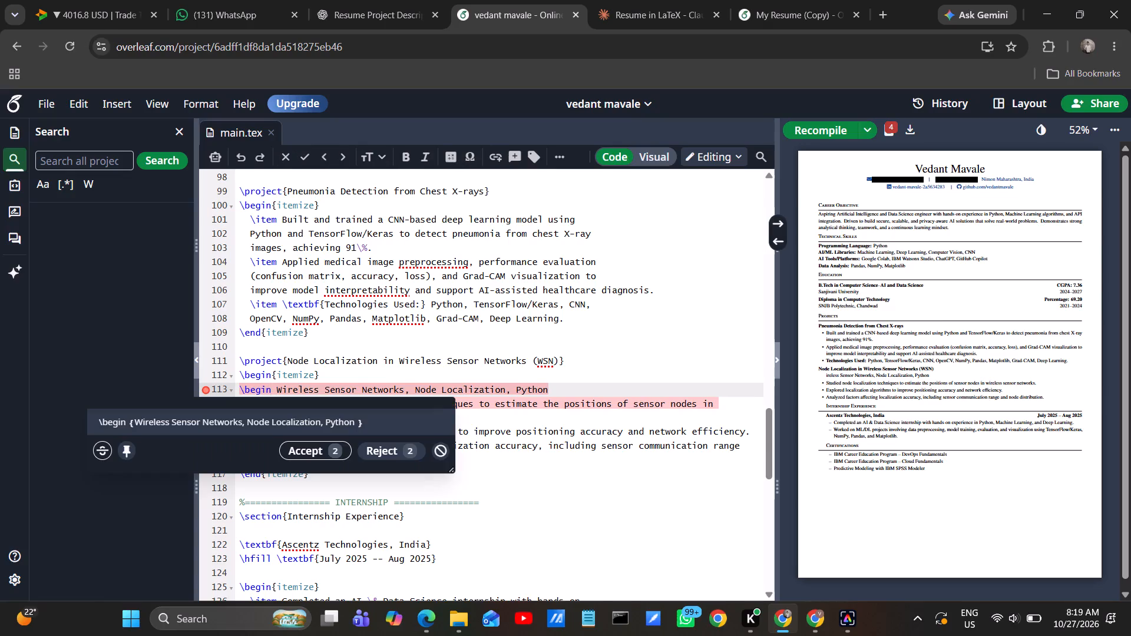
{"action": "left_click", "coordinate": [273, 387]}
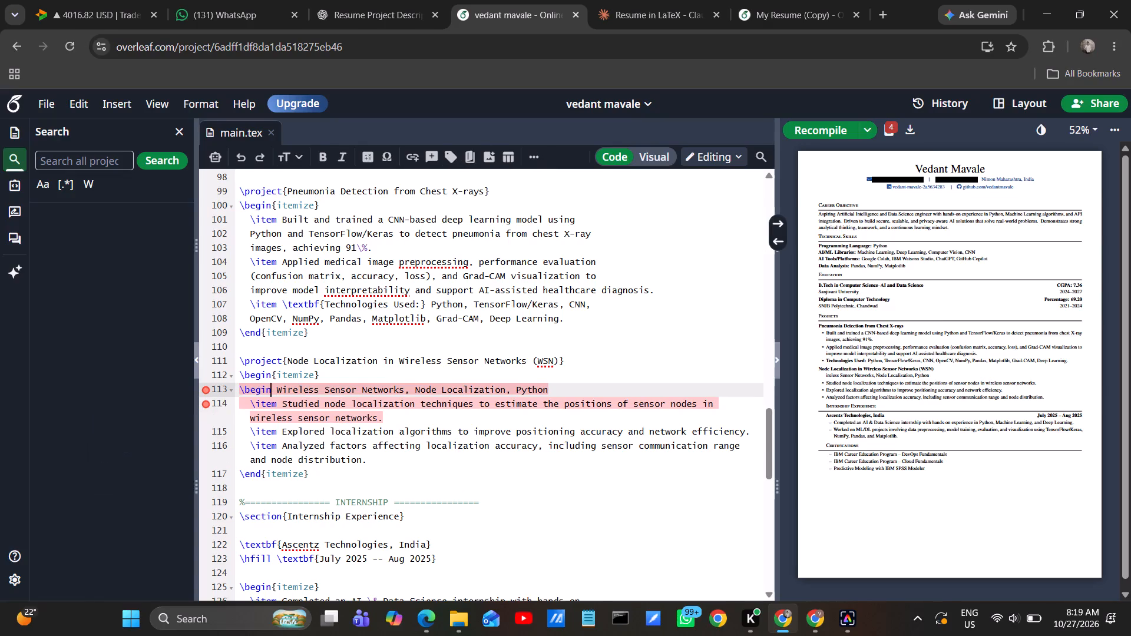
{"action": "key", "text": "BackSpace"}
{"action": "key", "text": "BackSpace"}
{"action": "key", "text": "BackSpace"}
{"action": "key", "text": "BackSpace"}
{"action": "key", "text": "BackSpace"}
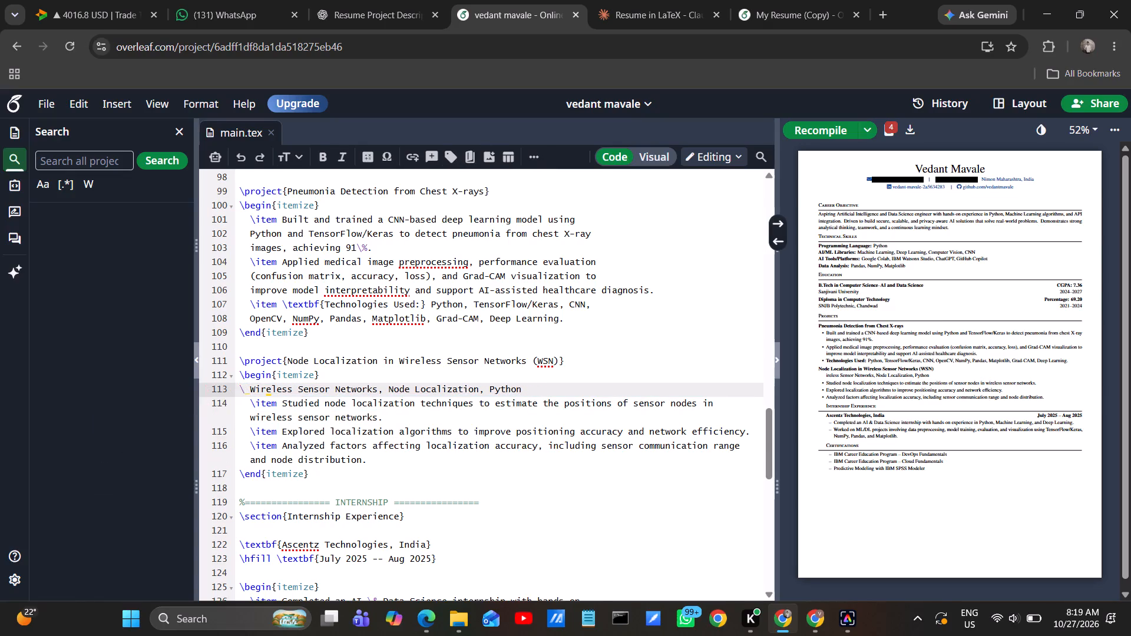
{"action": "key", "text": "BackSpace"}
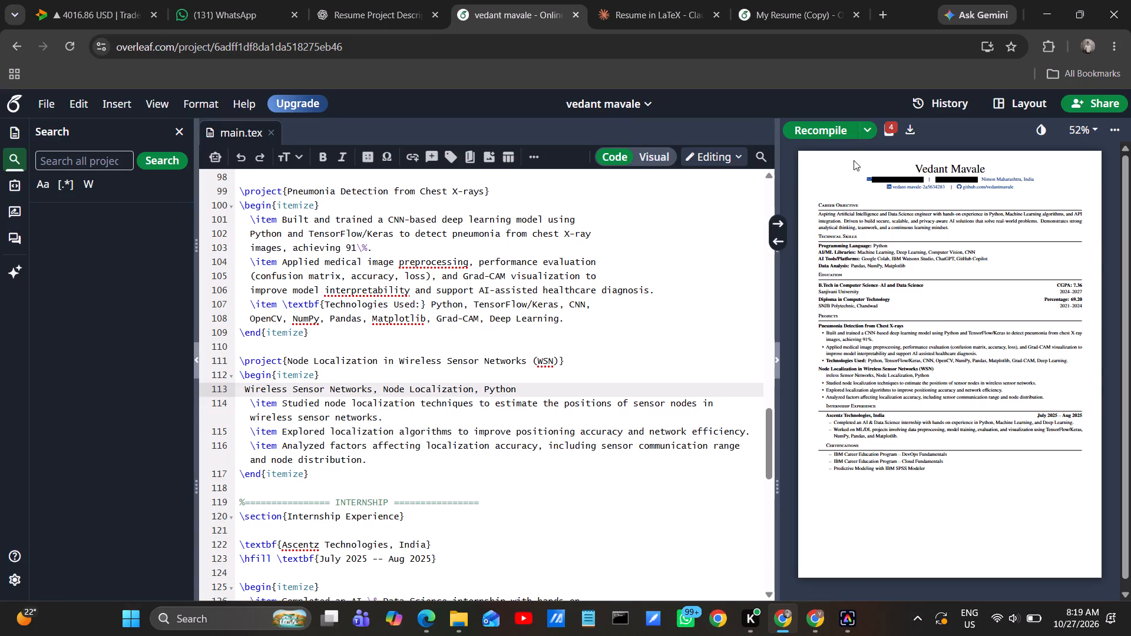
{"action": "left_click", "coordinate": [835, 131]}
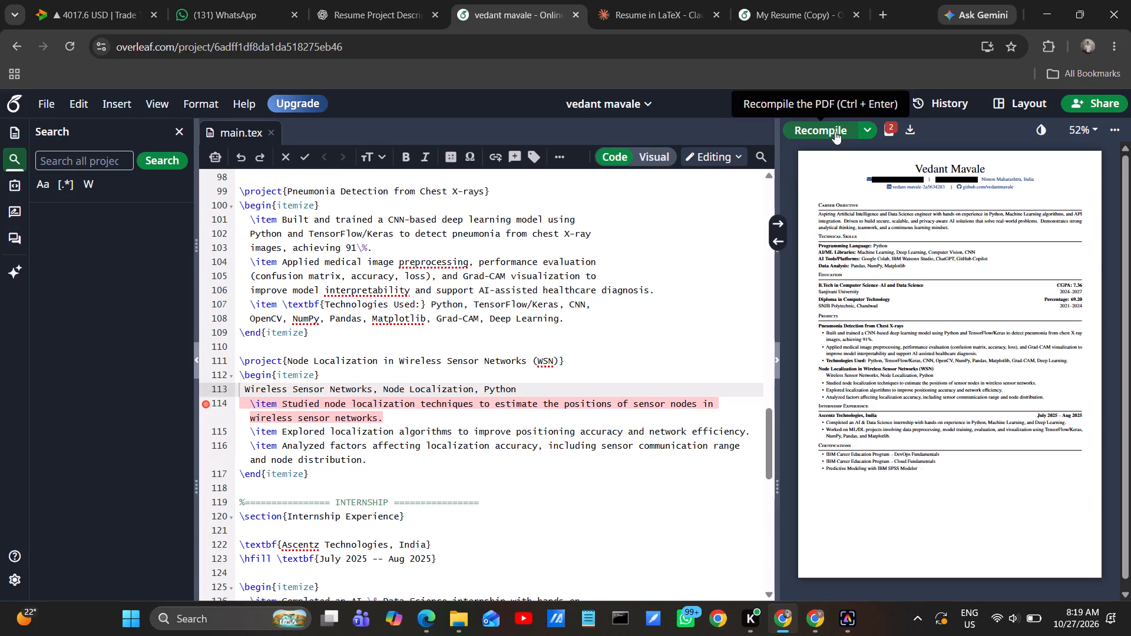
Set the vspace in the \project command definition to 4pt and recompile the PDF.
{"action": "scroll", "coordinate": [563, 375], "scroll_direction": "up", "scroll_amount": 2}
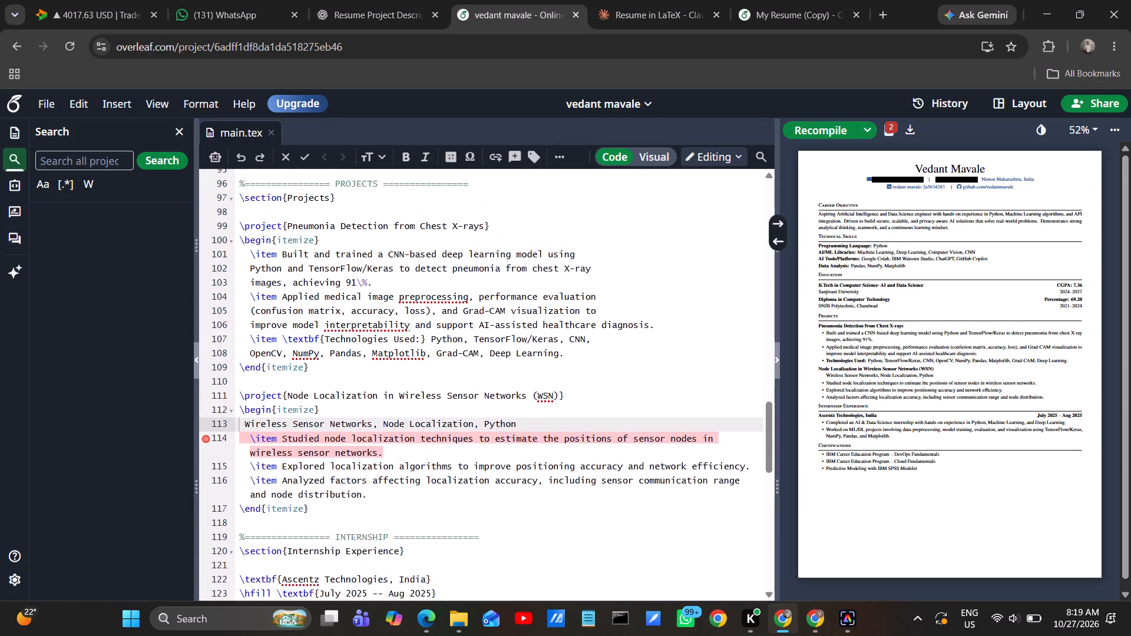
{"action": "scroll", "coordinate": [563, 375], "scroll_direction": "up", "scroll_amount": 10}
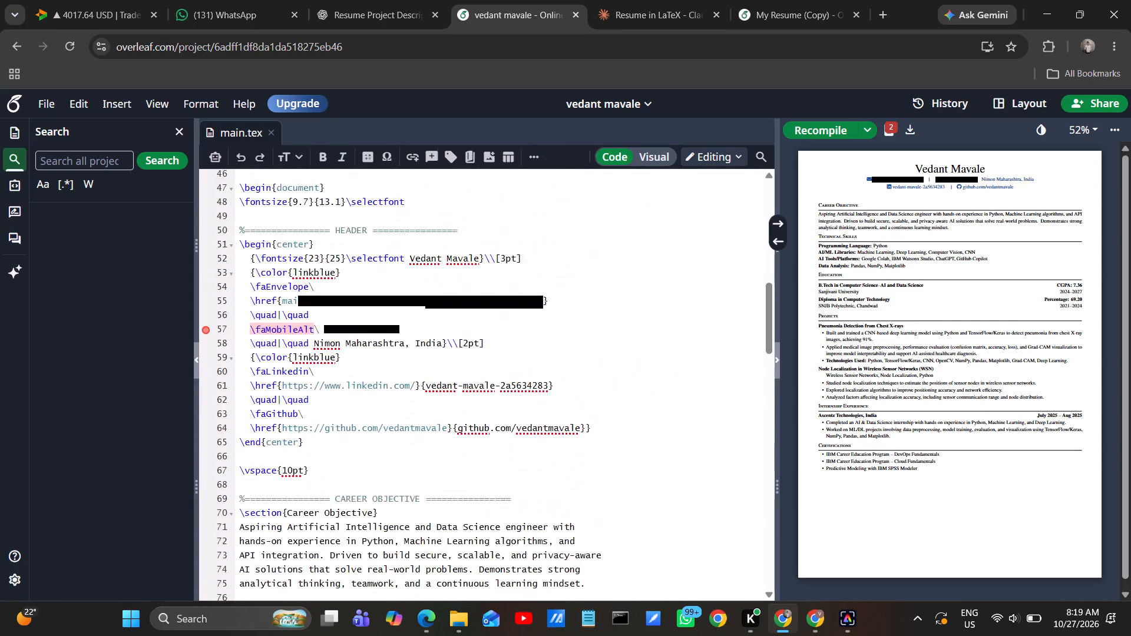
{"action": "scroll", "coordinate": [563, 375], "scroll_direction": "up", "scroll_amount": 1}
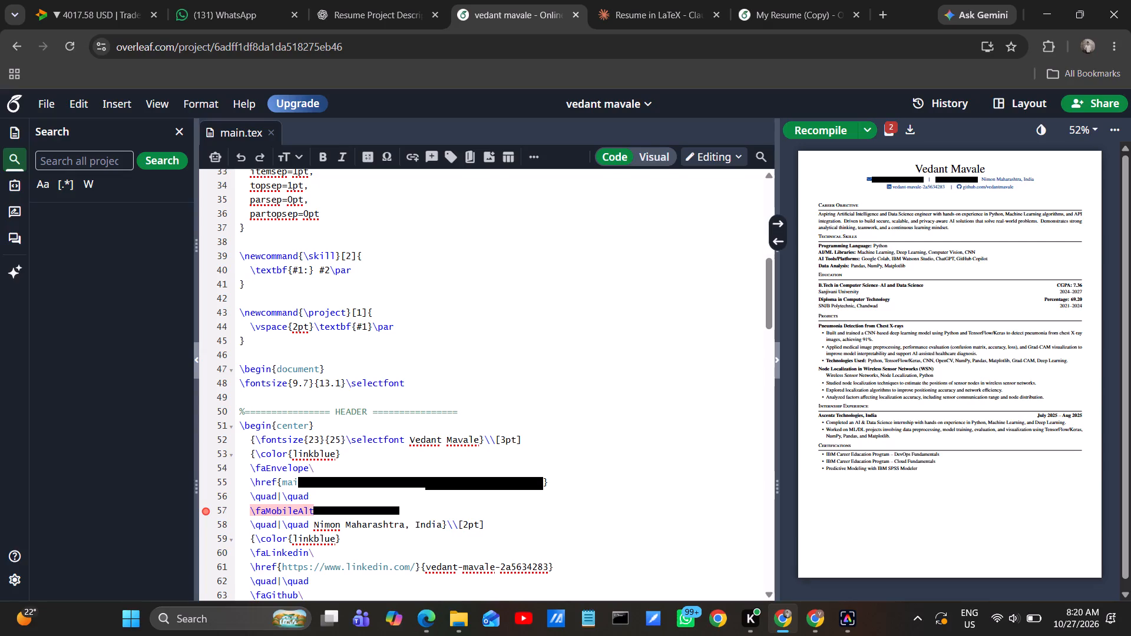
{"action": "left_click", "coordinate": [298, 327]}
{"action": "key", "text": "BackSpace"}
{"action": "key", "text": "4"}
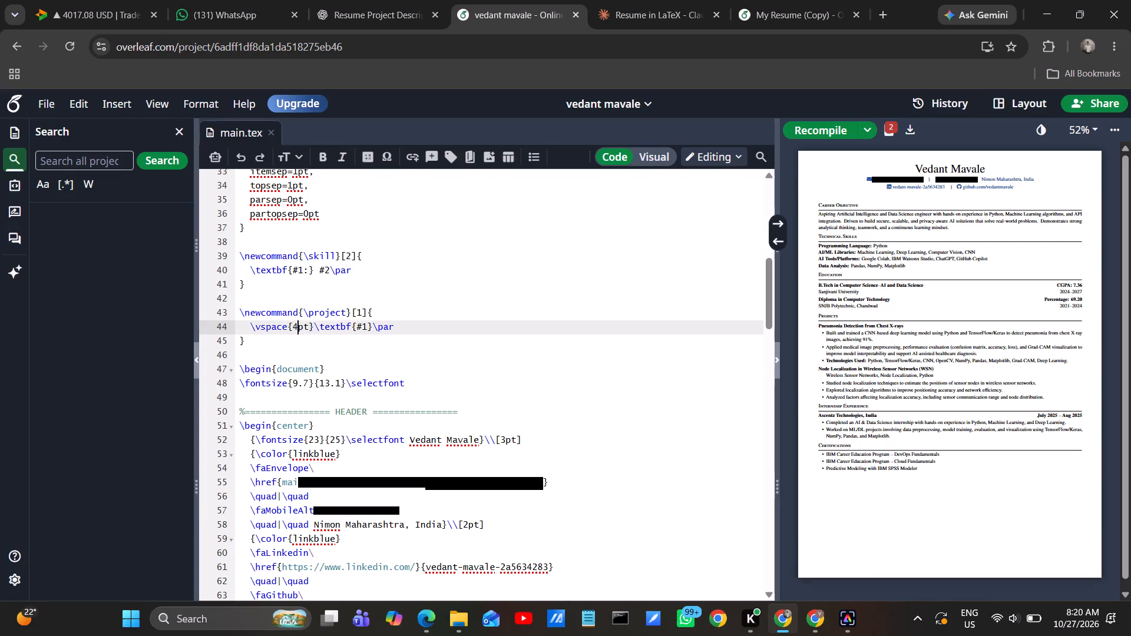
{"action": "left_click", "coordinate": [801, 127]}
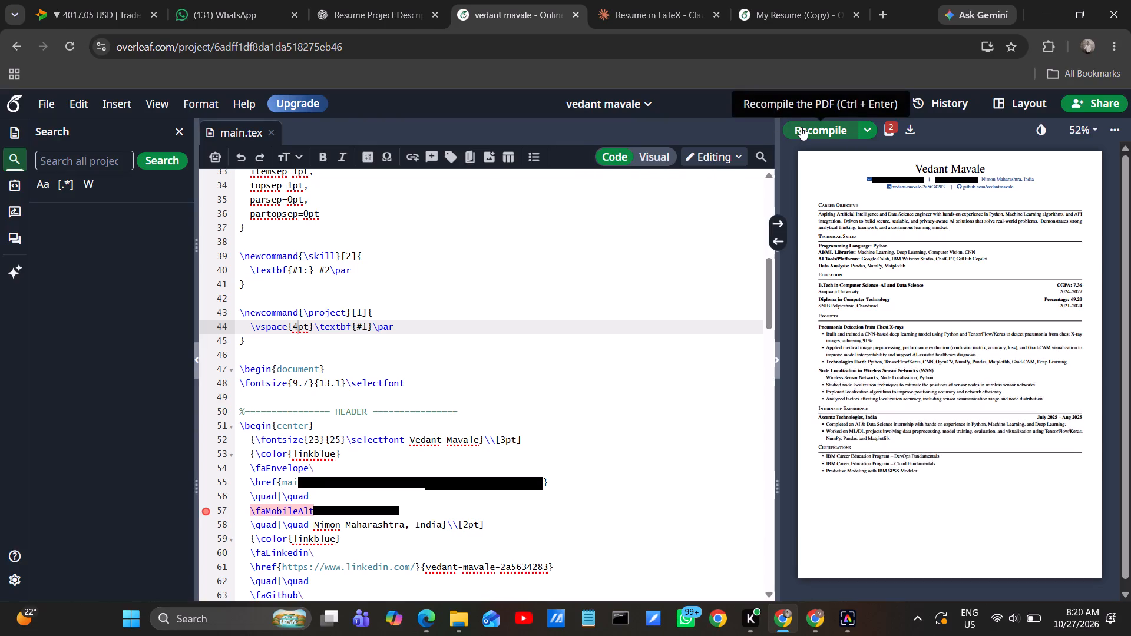
Set the vspace in the \project command definition to 5.5pt.
{"action": "left_click", "coordinate": [298, 327]}
{"action": "key", "text": "BackSpace"}
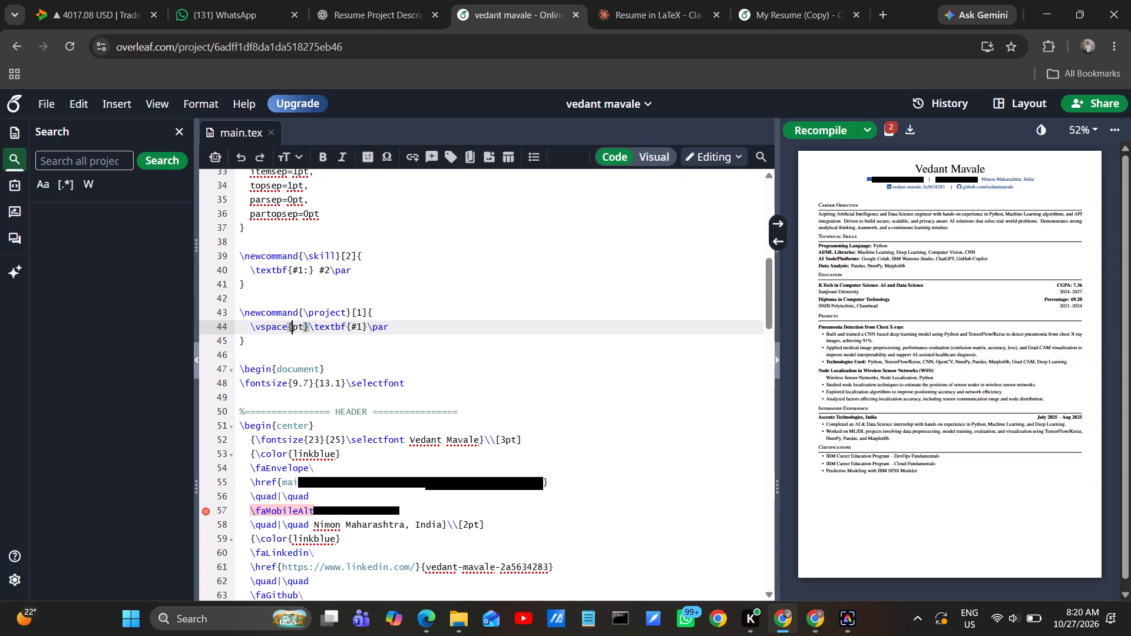
Set the vspace in the \project command definition to 5.5pt and recompile the PDF.
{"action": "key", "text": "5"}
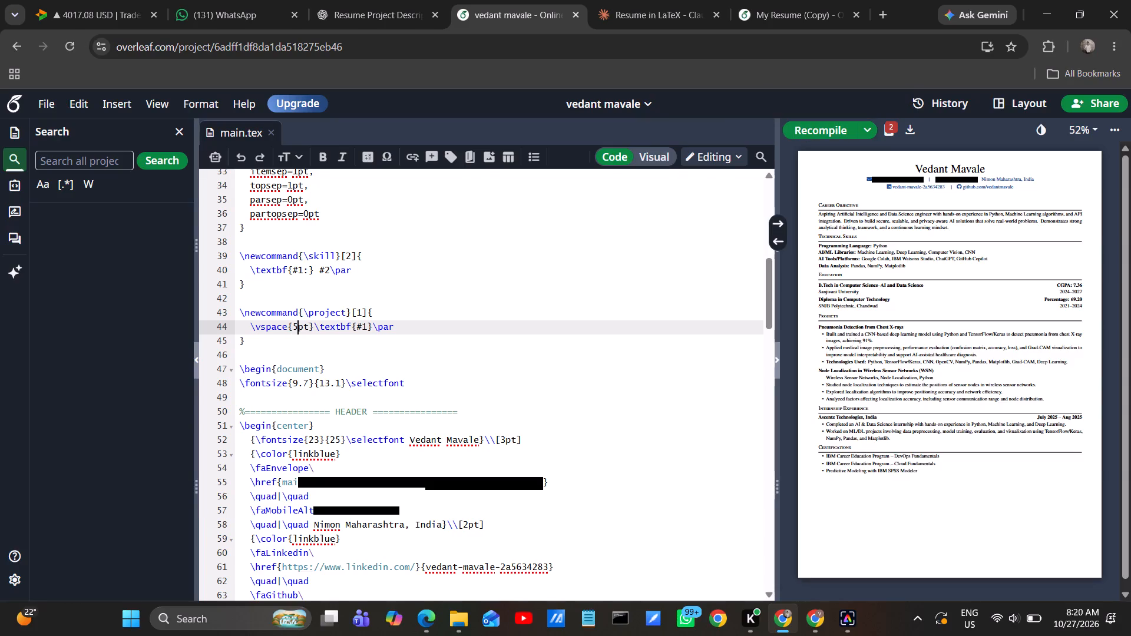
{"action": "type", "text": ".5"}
{"action": "left_click", "coordinate": [809, 127]}
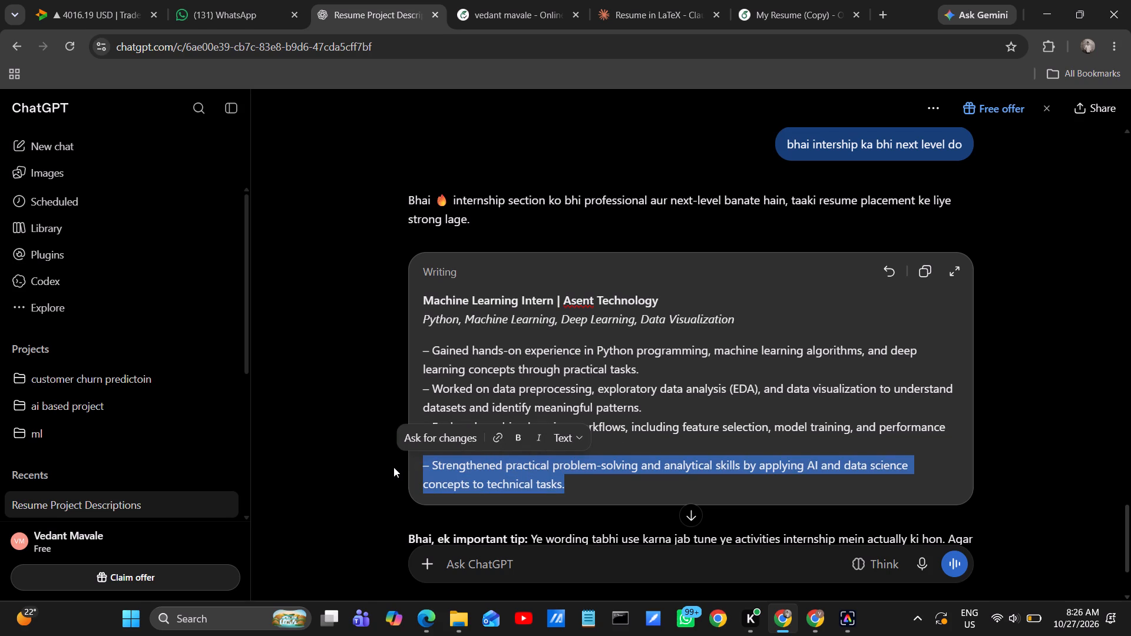
{"action": "key", "text": "ctrl+c"}
{"action": "left_click", "coordinate": [525, 0]}
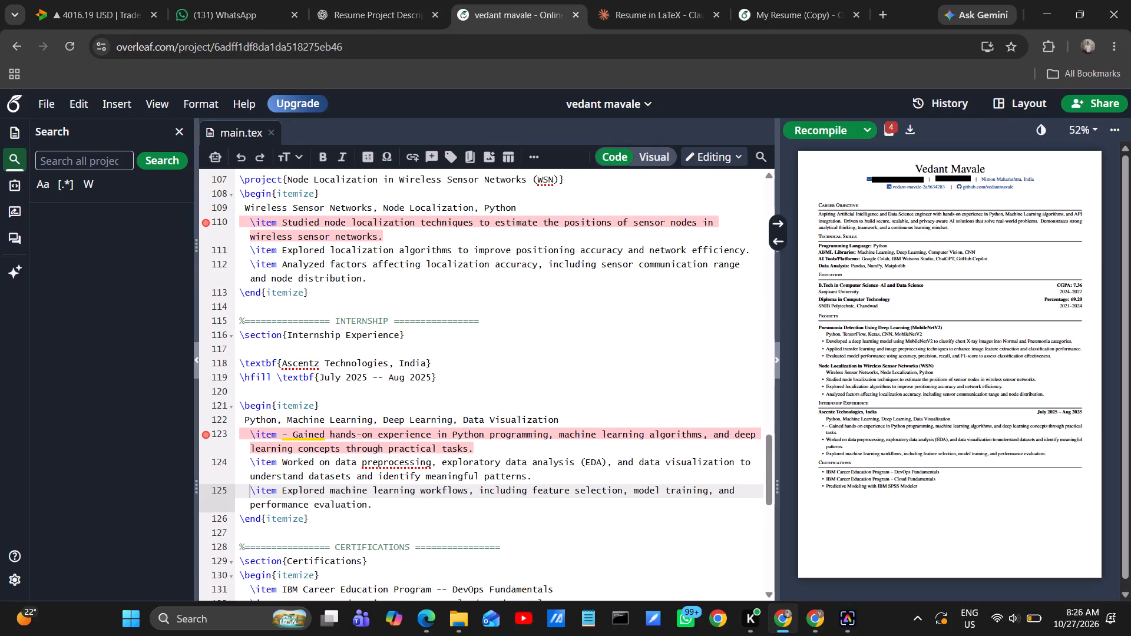
Remove the leading dash and its space from the internship's first bullet, before "Gained hands-on experience".
{"action": "left_click", "coordinate": [291, 435]}
{"action": "key", "text": "BackSpace"}
{"action": "key", "text": "BackSpace"}
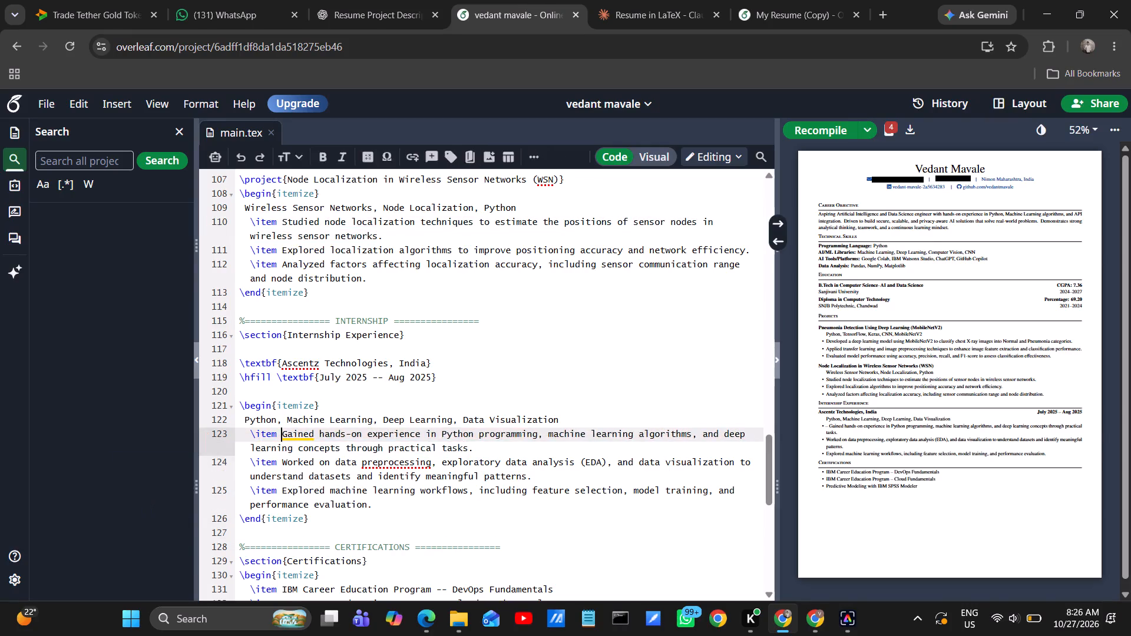
Add the copied problem-solving and analytical skills line as a fourth internship \item bullet, removing its leading dash.
{"action": "left_click", "coordinate": [383, 505]}
{"action": "key", "text": "Return"}
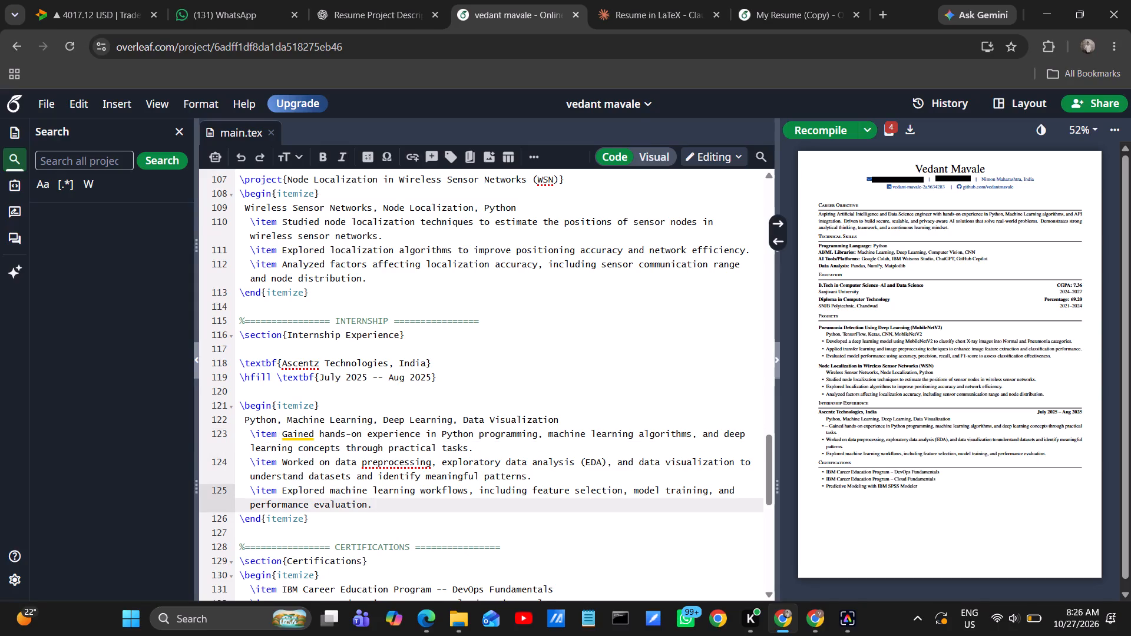
{"action": "key", "text": "ctrl+v"}
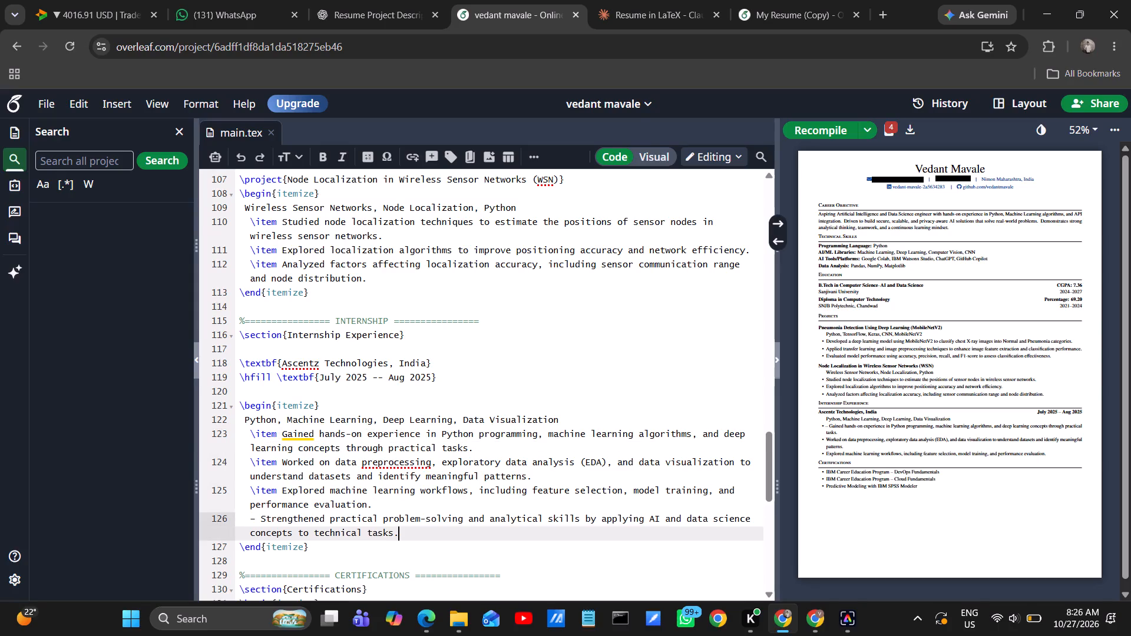
{"action": "left_click_drag", "start_coordinate": [260, 521], "coordinate": [243, 521]}
{"action": "key", "text": "BackSpace"}
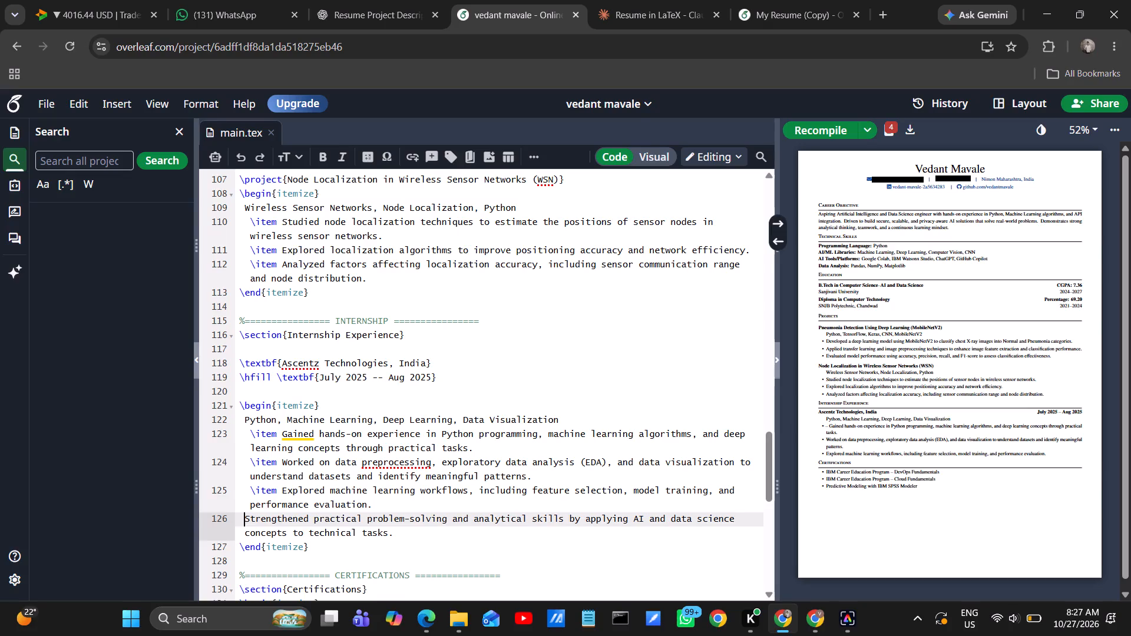
{"action": "key", "text": "shift+bar"}
{"action": "key", "text": "BackSpace"}
{"action": "key", "text": "backslash"}
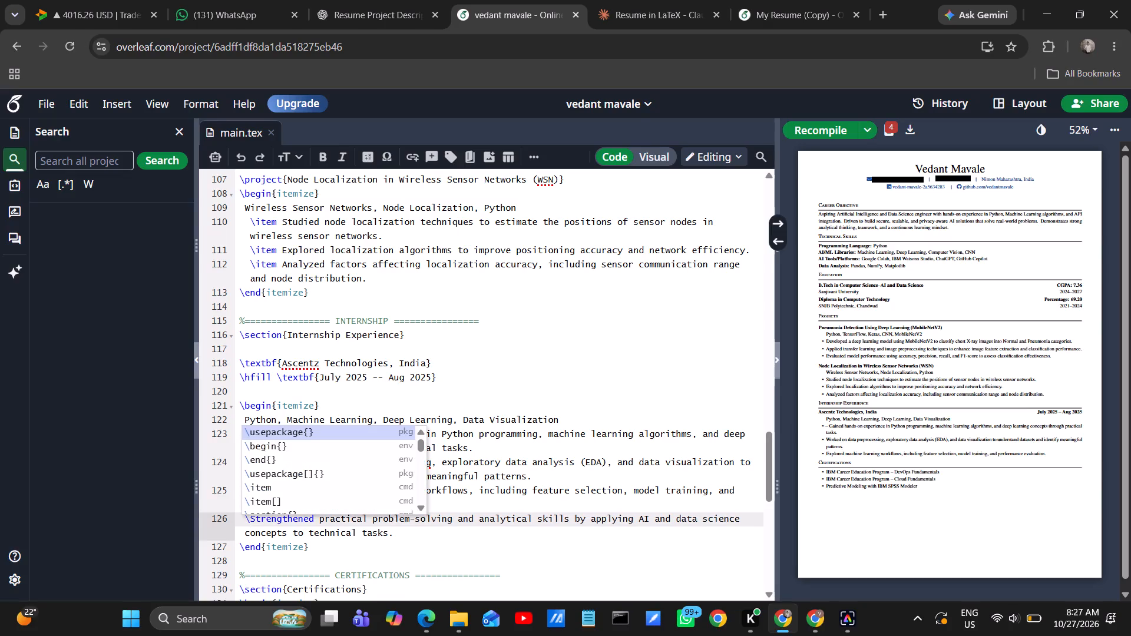
{"action": "key", "text": "Down"}
{"action": "key", "text": "Down"}
{"action": "key", "text": "Down"}
{"action": "key", "text": "Down"}
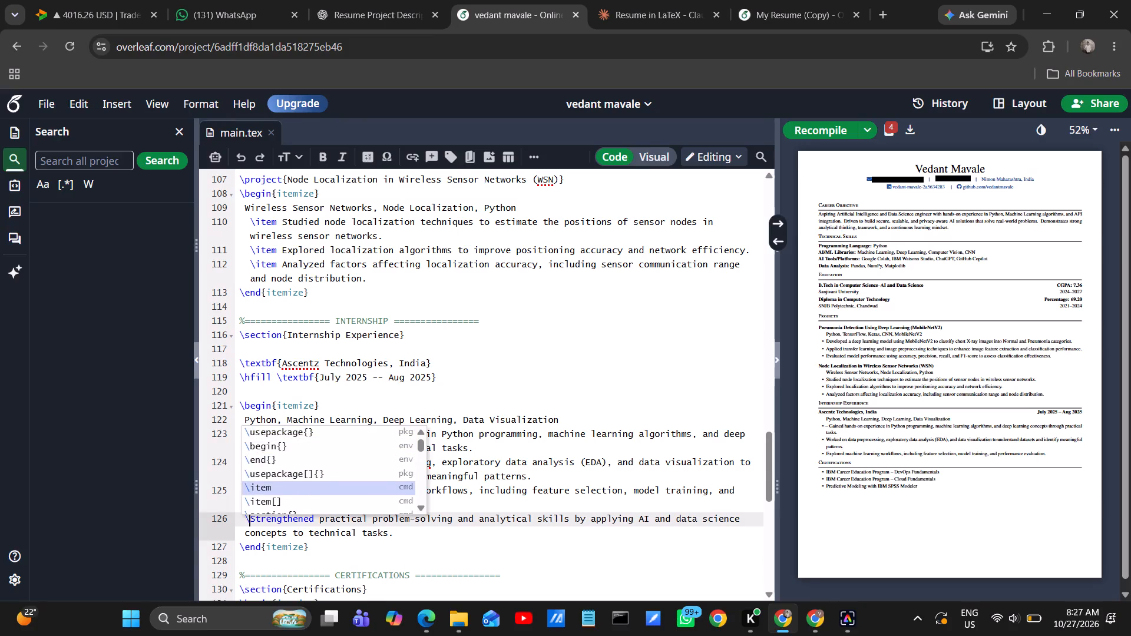
{"action": "key", "text": "Return"}
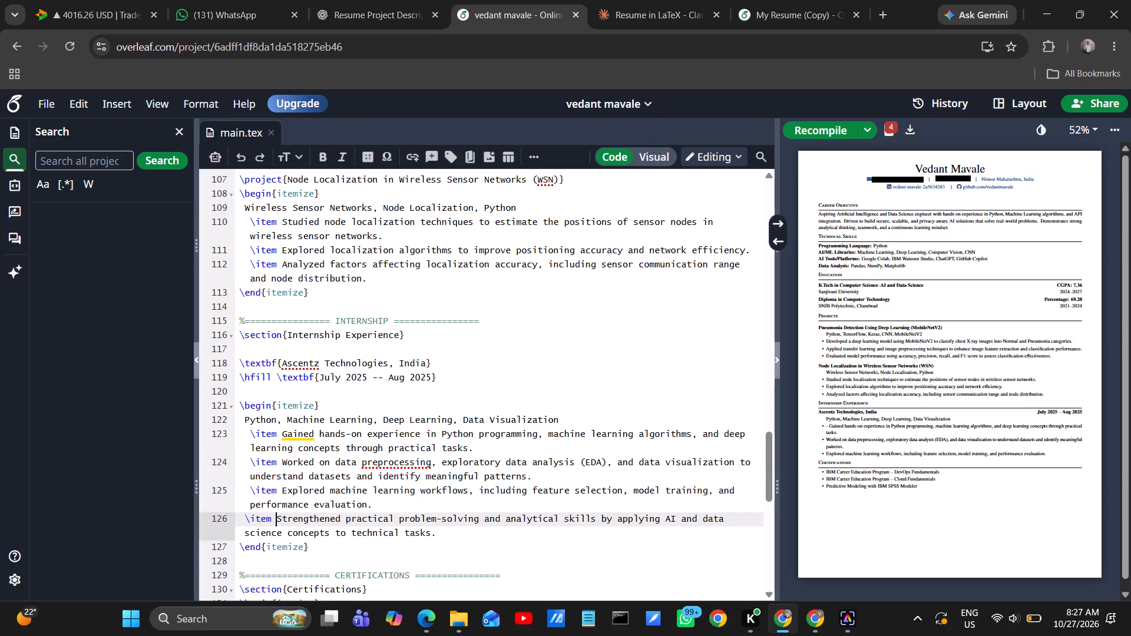
Indent the fourth internship \item bullet by one more space to align it with the others, and recompile the resume.
{"action": "left_click", "coordinate": [246, 521]}
{"action": "key", "text": "space"}
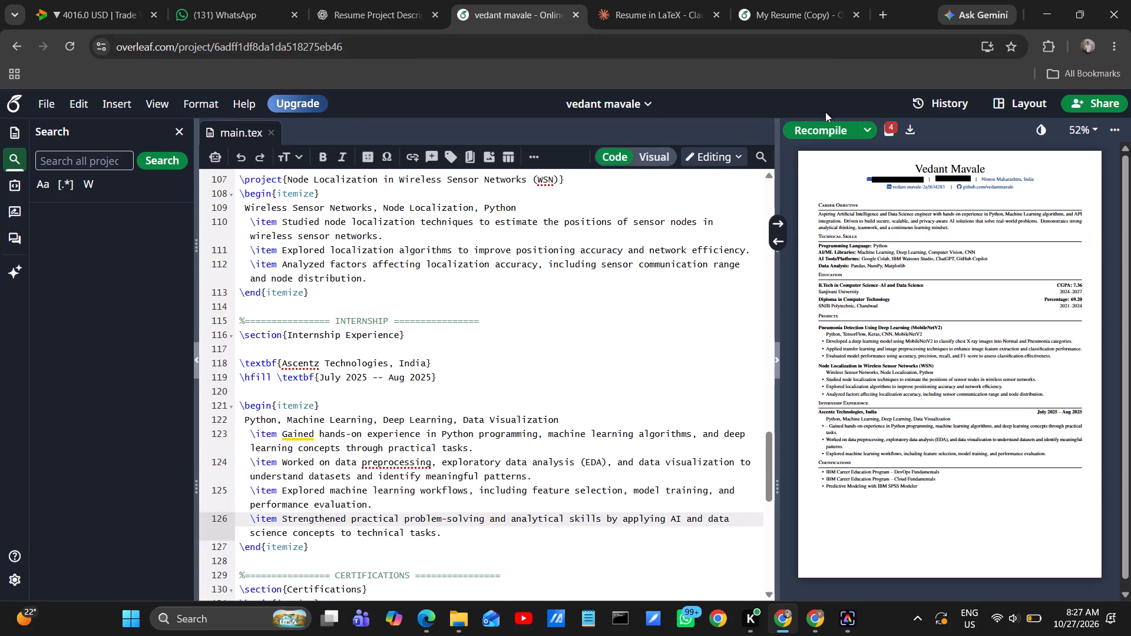
{"action": "left_click", "coordinate": [822, 128]}
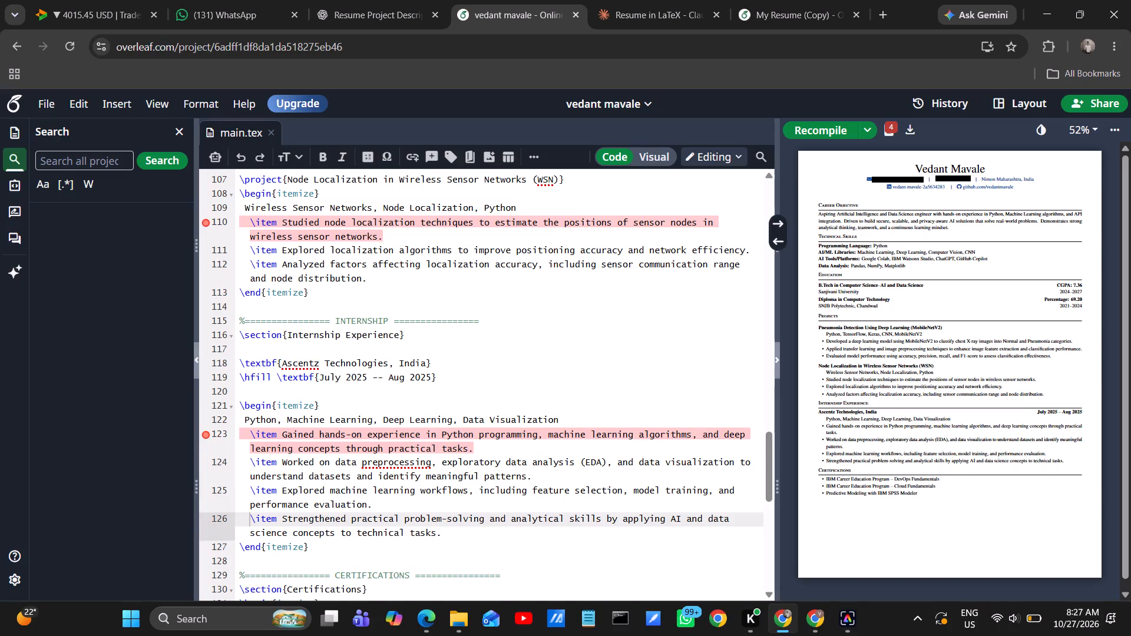
Remove ", exploratory data analysis (EDA)" from the second internship bullet and recompile the resume.
{"action": "left_click_drag", "start_coordinate": [606, 462], "coordinate": [442, 471]}
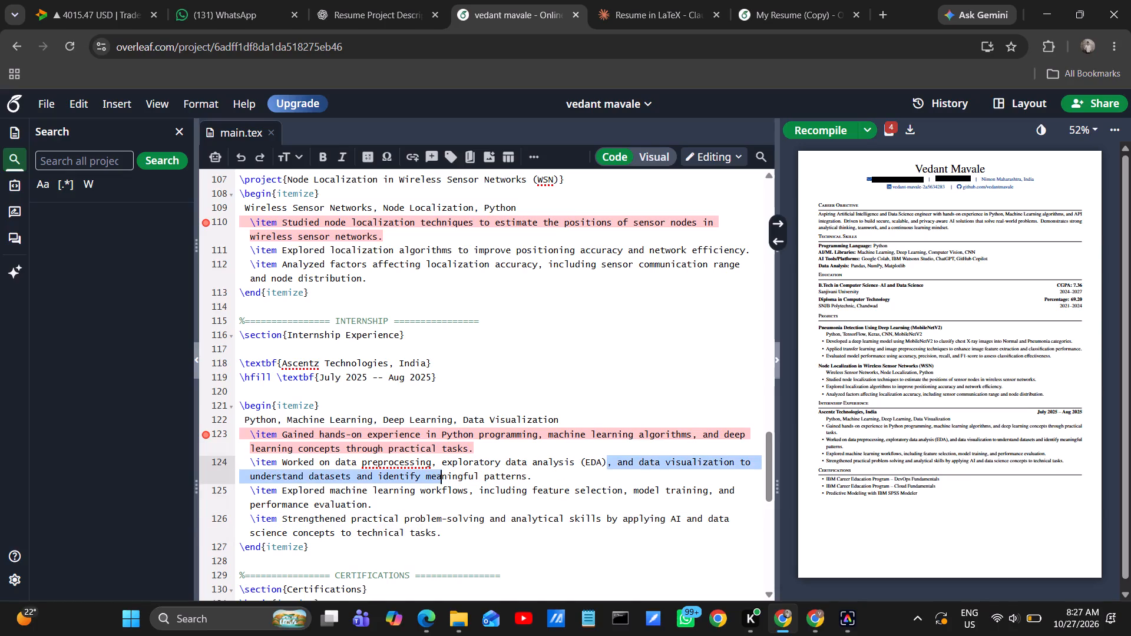
{"action": "left_click_drag", "start_coordinate": [442, 471], "coordinate": [433, 465]}
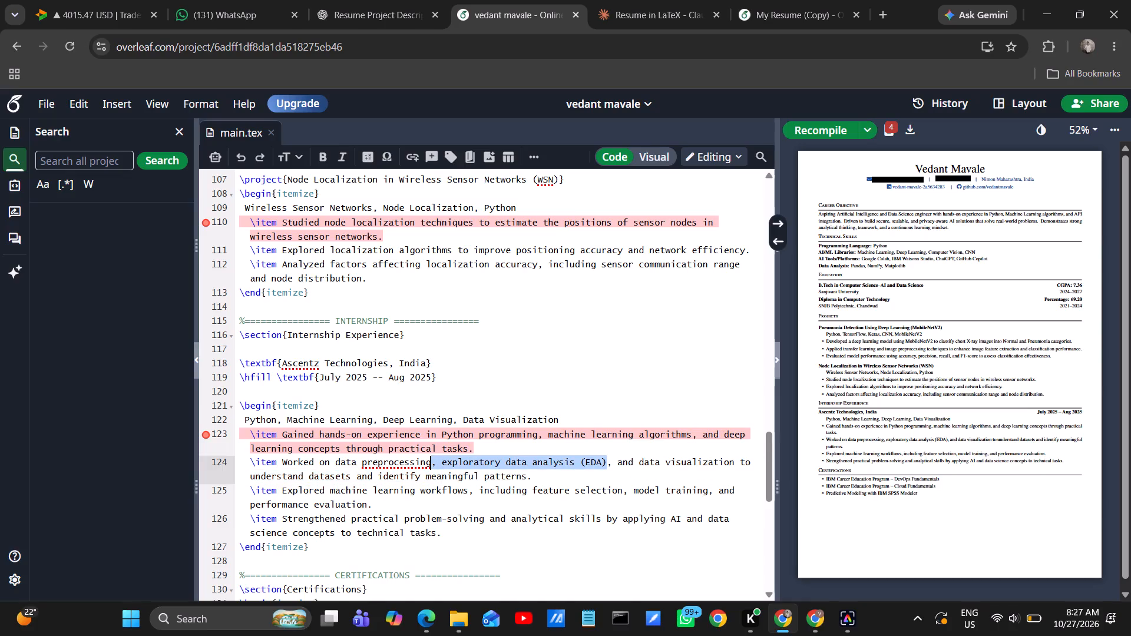
{"action": "left_click_drag", "start_coordinate": [433, 465], "coordinate": [432, 464]}
{"action": "key", "text": "BackSpace"}
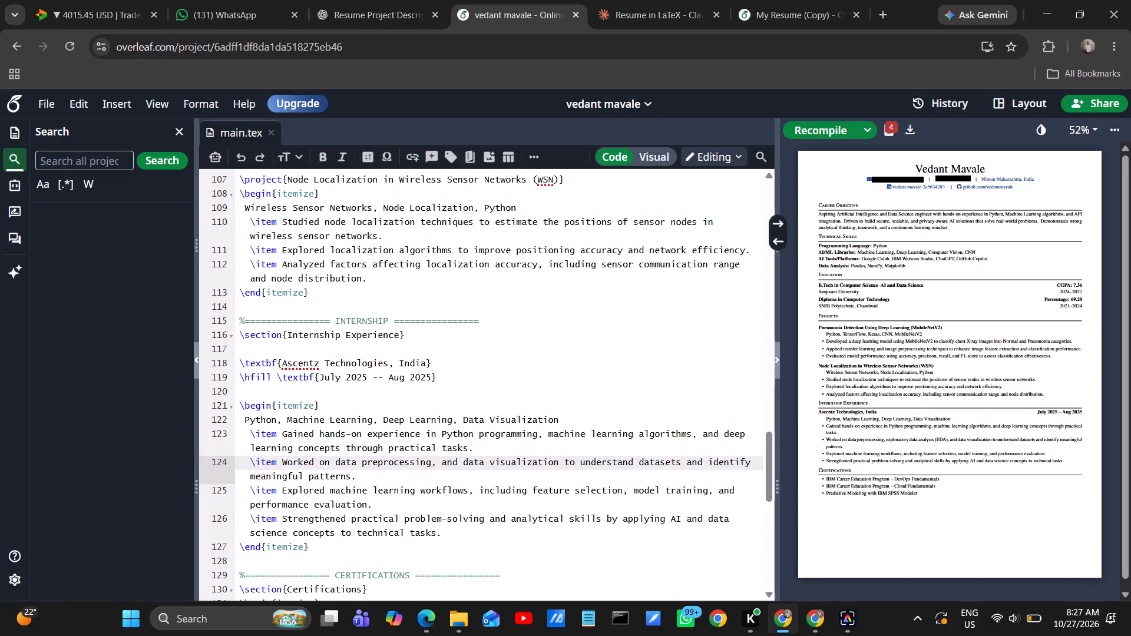
{"action": "left_click", "coordinate": [825, 130]}
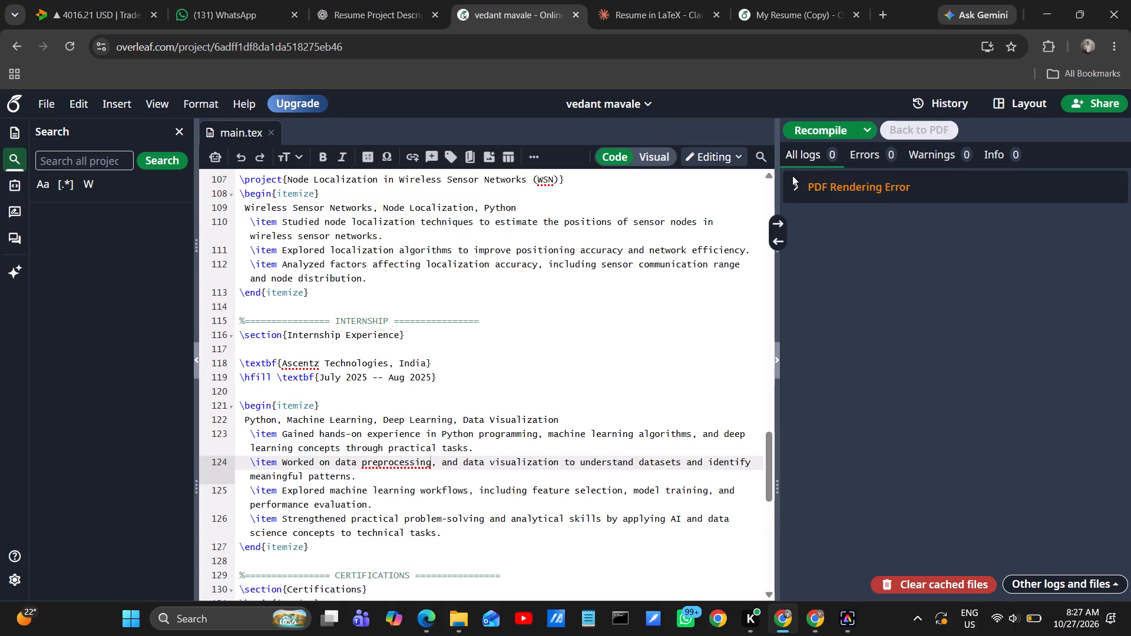
{"action": "left_click", "coordinate": [818, 127]}
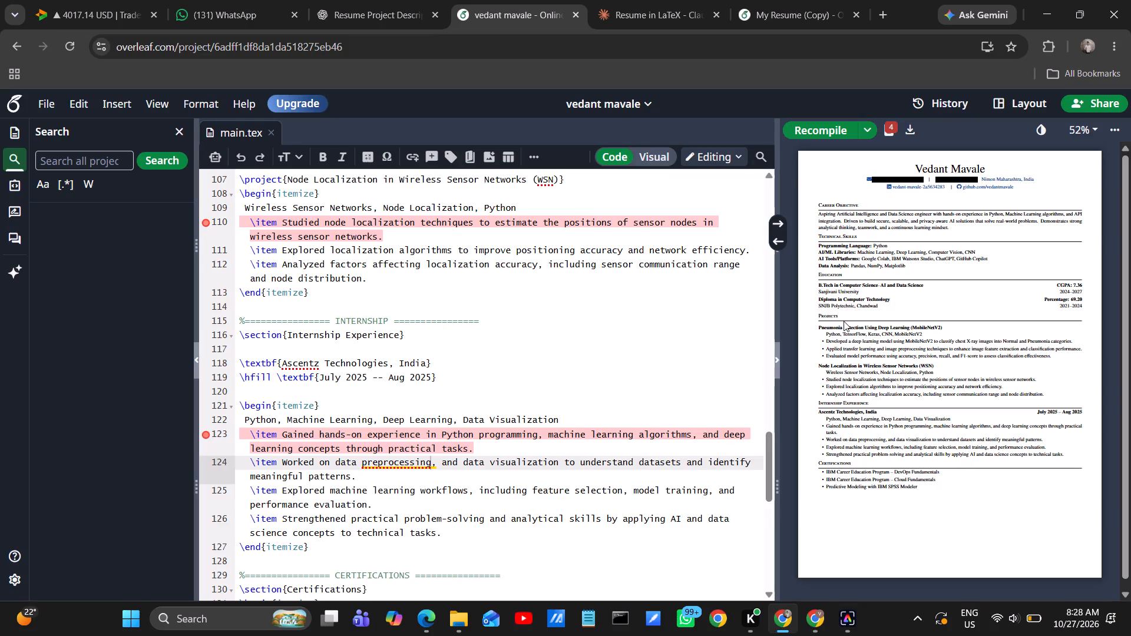
{"action": "scroll", "coordinate": [844, 321], "scroll_direction": "up", "scroll_amount": 1}
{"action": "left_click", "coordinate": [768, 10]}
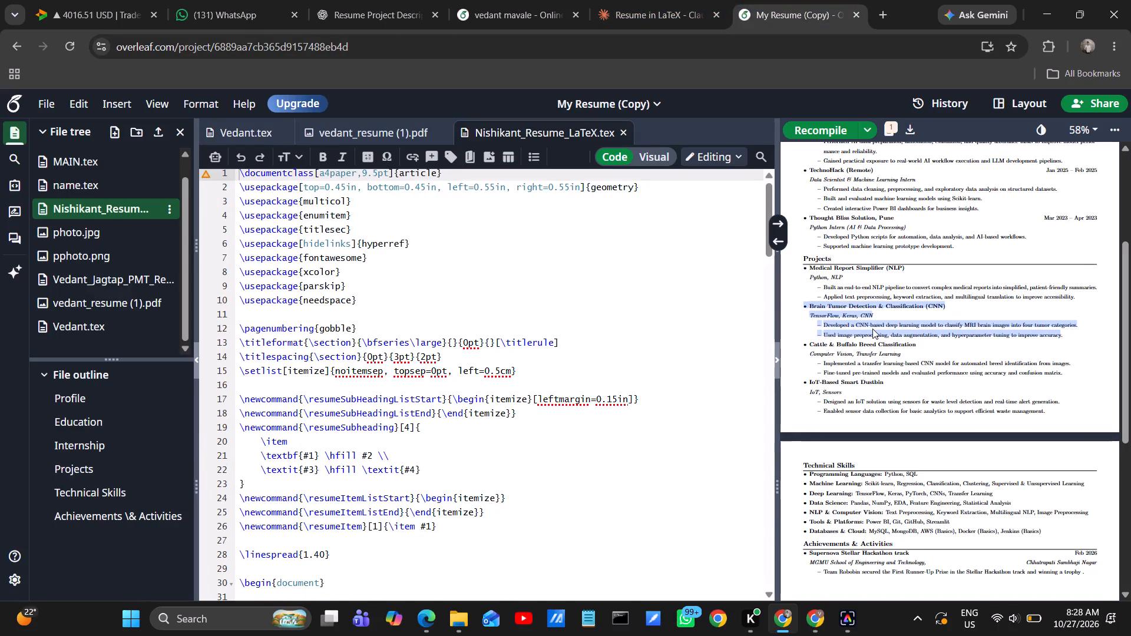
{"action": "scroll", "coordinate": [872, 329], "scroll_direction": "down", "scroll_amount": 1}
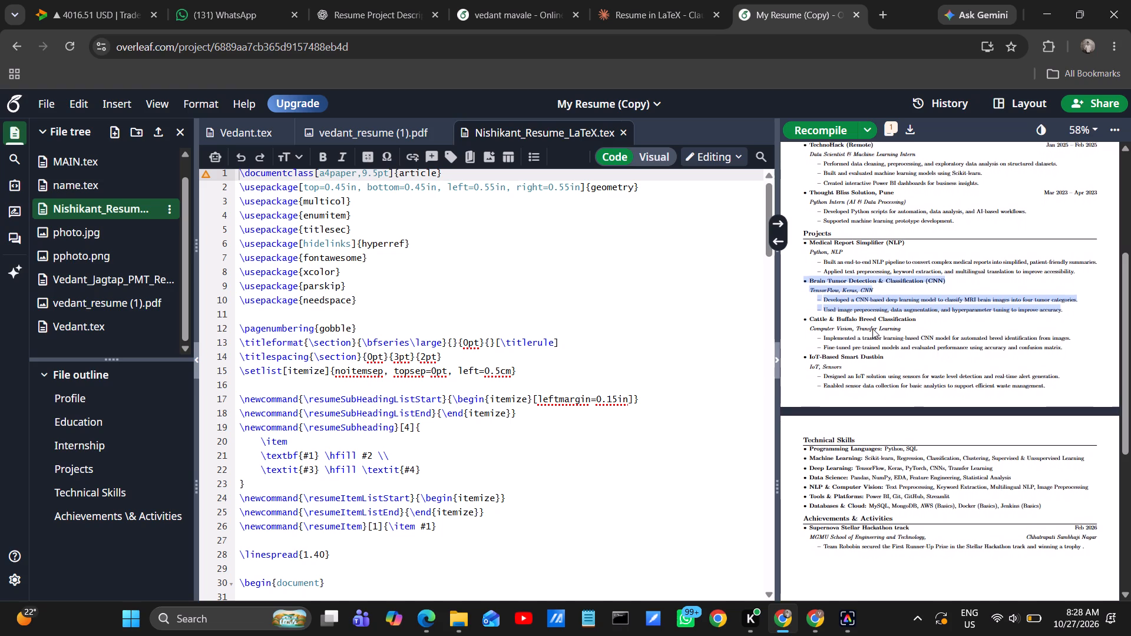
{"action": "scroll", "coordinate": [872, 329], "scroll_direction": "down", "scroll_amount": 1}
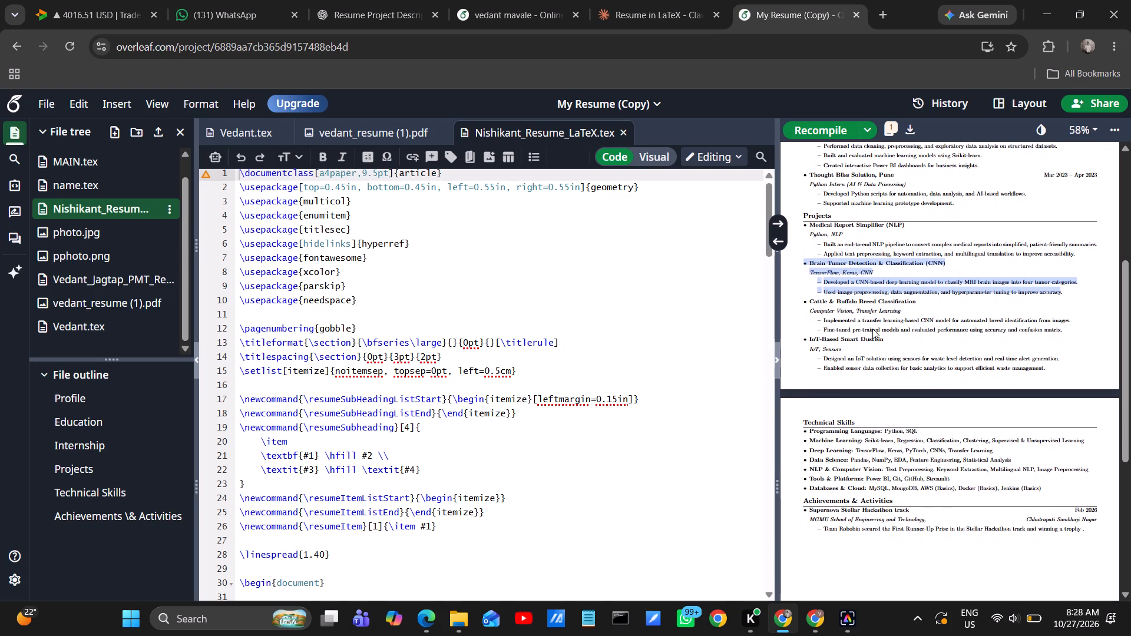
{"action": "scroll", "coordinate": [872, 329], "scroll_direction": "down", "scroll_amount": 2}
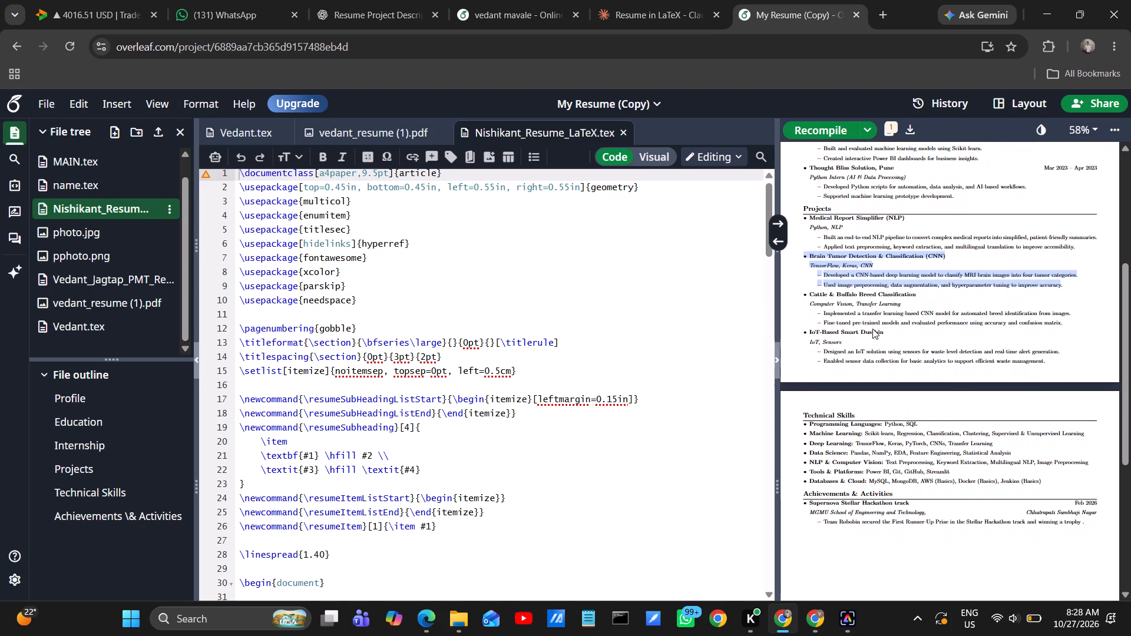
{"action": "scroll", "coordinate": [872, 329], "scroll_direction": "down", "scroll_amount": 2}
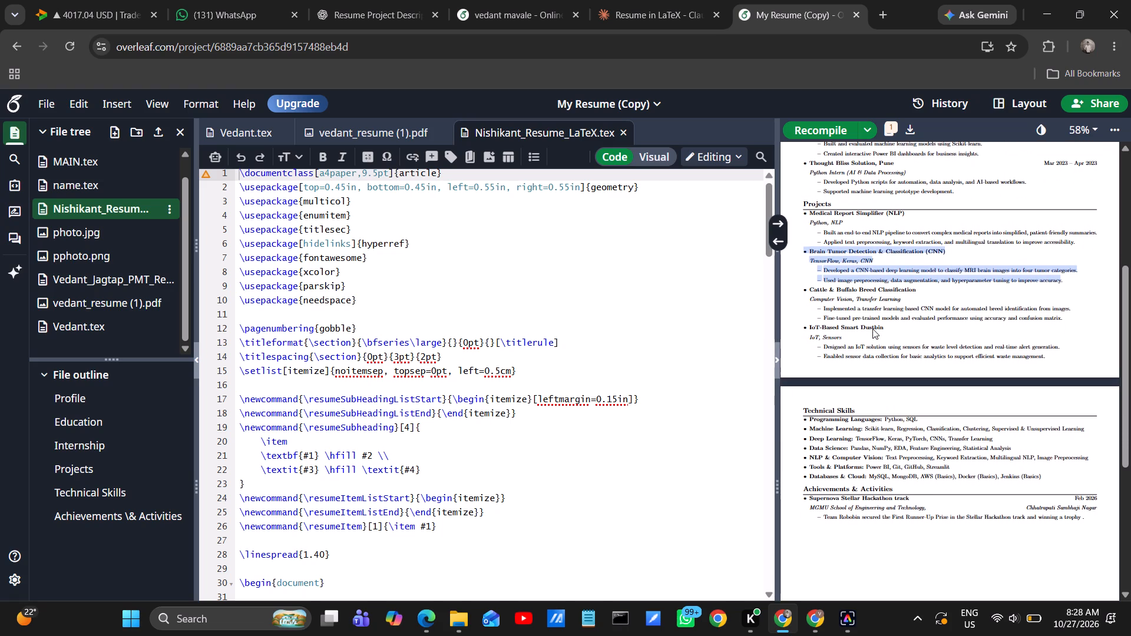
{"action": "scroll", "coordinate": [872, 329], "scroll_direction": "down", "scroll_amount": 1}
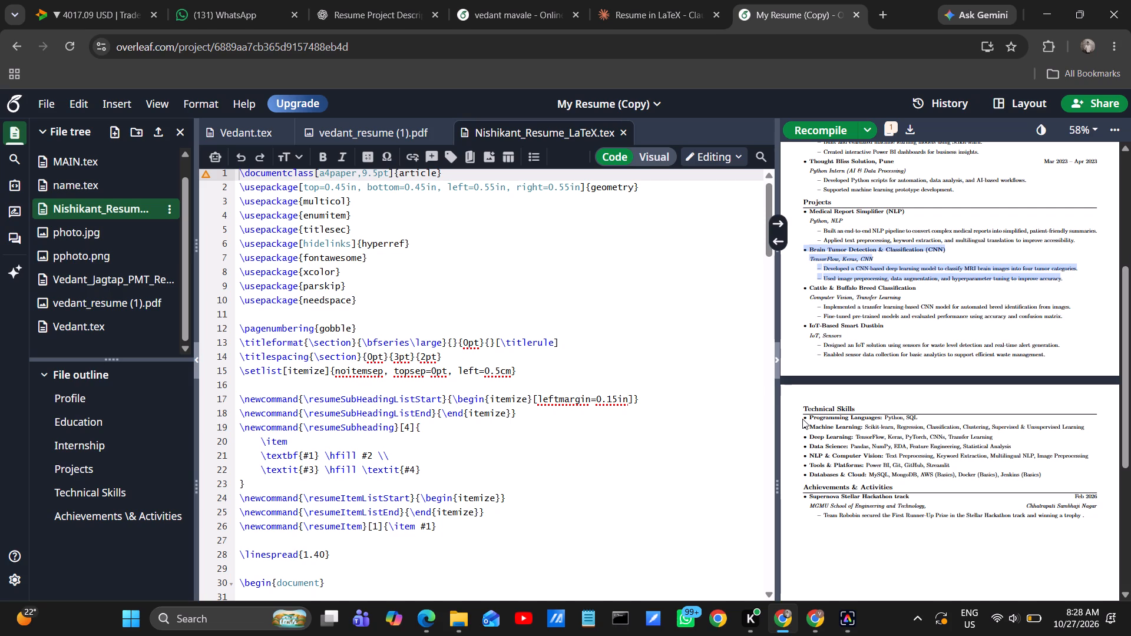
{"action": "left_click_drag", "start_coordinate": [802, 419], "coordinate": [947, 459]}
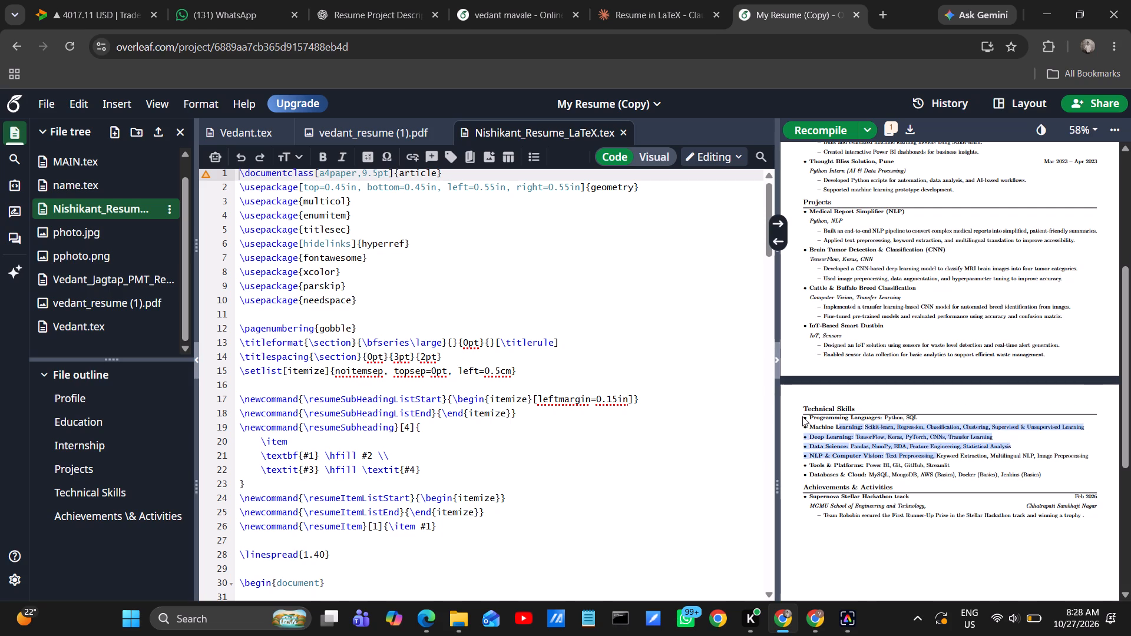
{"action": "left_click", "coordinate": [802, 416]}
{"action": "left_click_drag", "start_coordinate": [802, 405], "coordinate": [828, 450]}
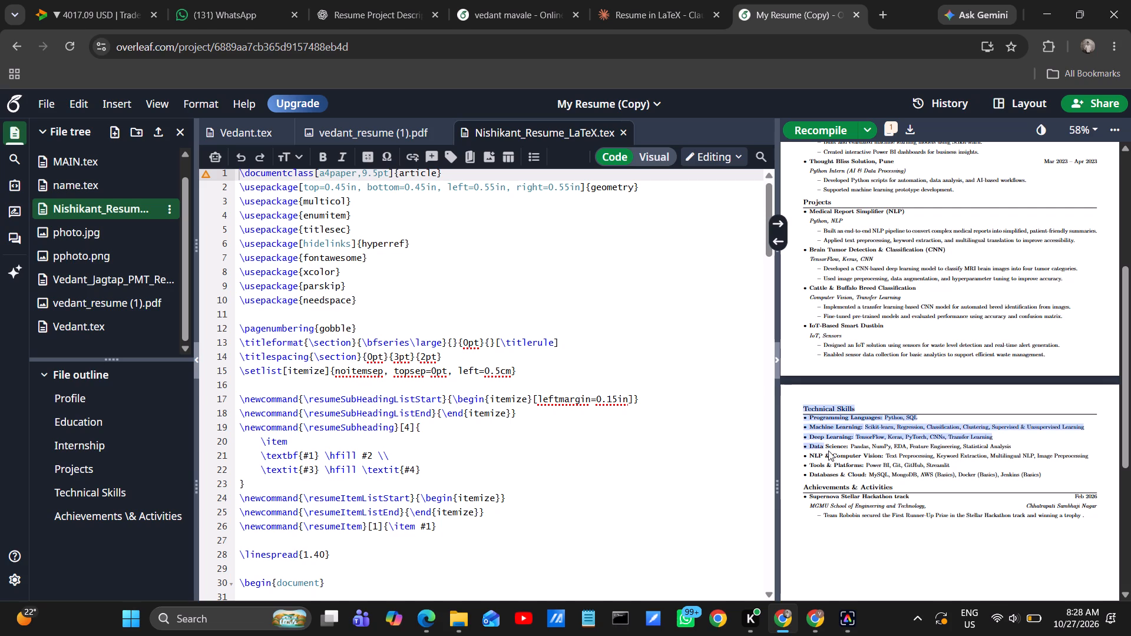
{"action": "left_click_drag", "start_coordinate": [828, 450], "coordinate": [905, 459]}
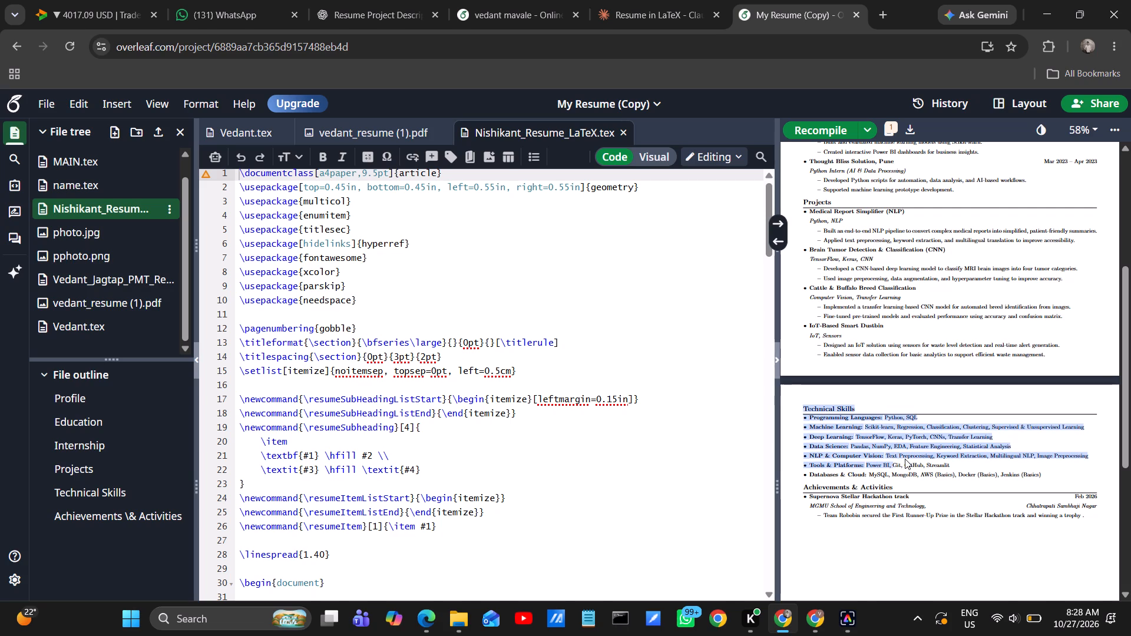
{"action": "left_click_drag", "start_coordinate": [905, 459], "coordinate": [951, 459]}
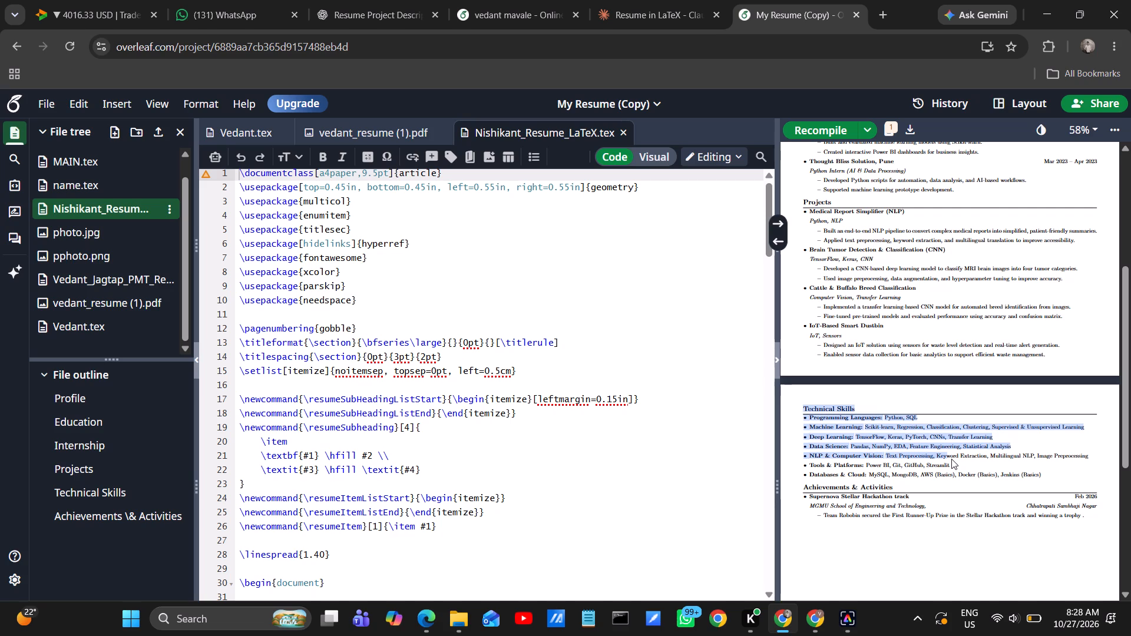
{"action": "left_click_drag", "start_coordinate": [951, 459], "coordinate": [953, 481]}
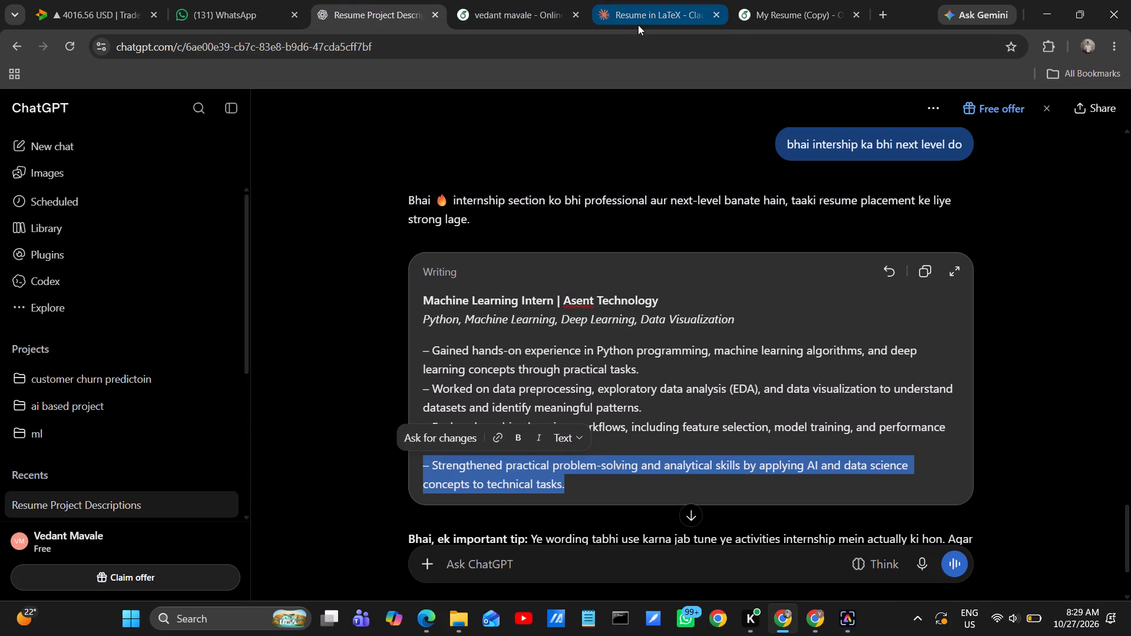
Move the My Resume (Copy) browser tab directly beside the edited resume's tab and review its Technical Skills section.
{"action": "left_click", "coordinate": [759, 7]}
{"action": "left_click_drag", "start_coordinate": [759, 7], "coordinate": [632, 9]}
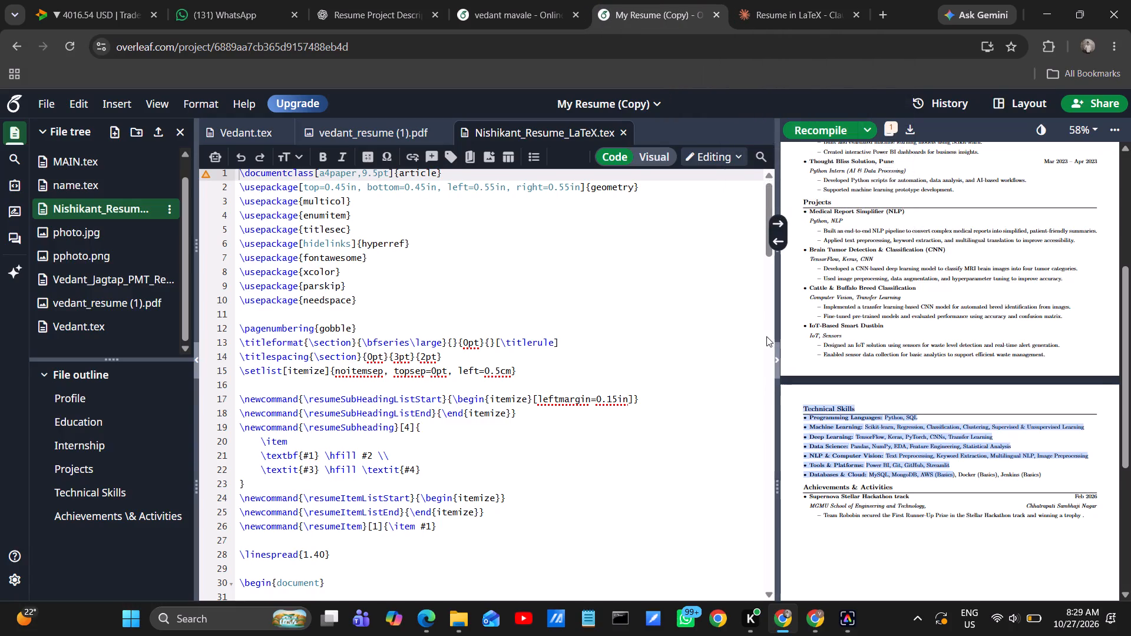
{"action": "left_click", "coordinate": [899, 425]}
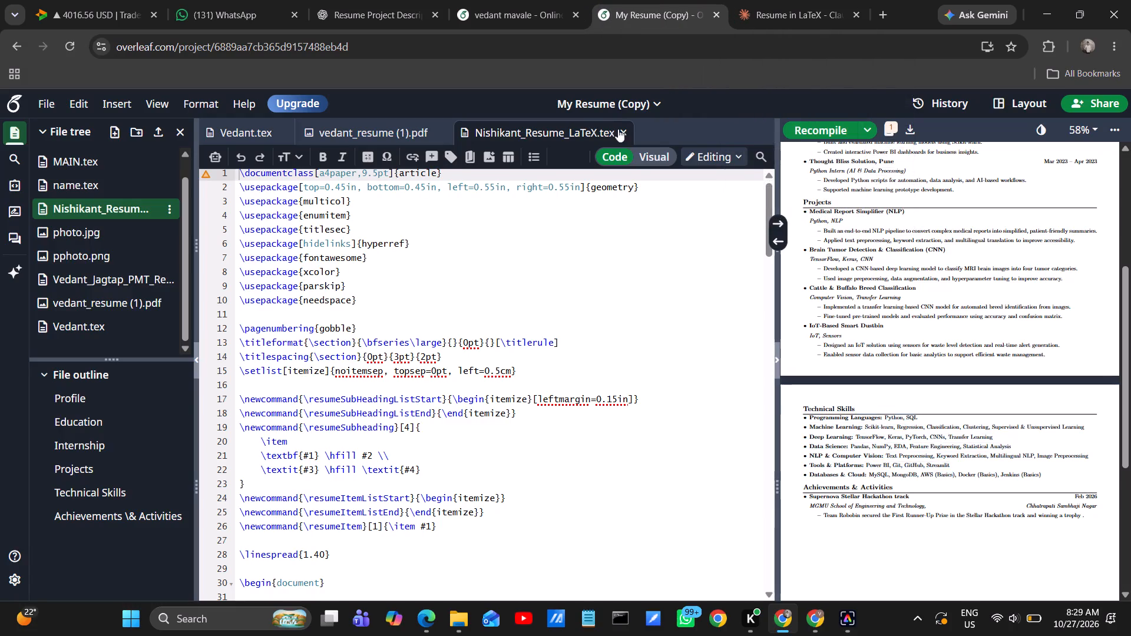
{"action": "left_click", "coordinate": [501, 0]}
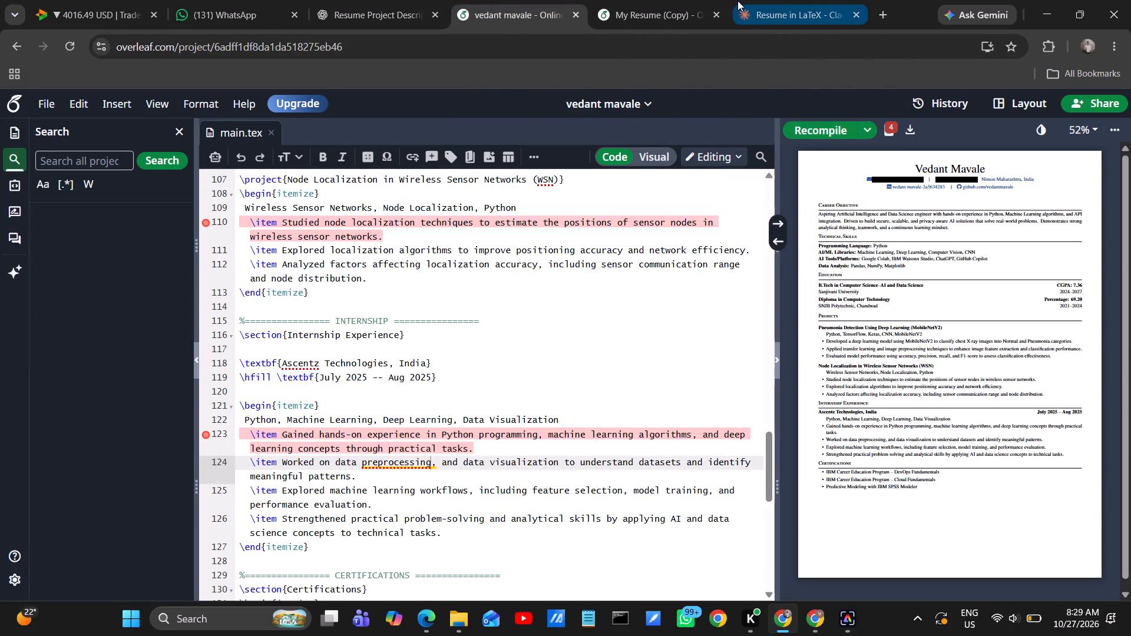
{"action": "left_click", "coordinate": [672, 16]}
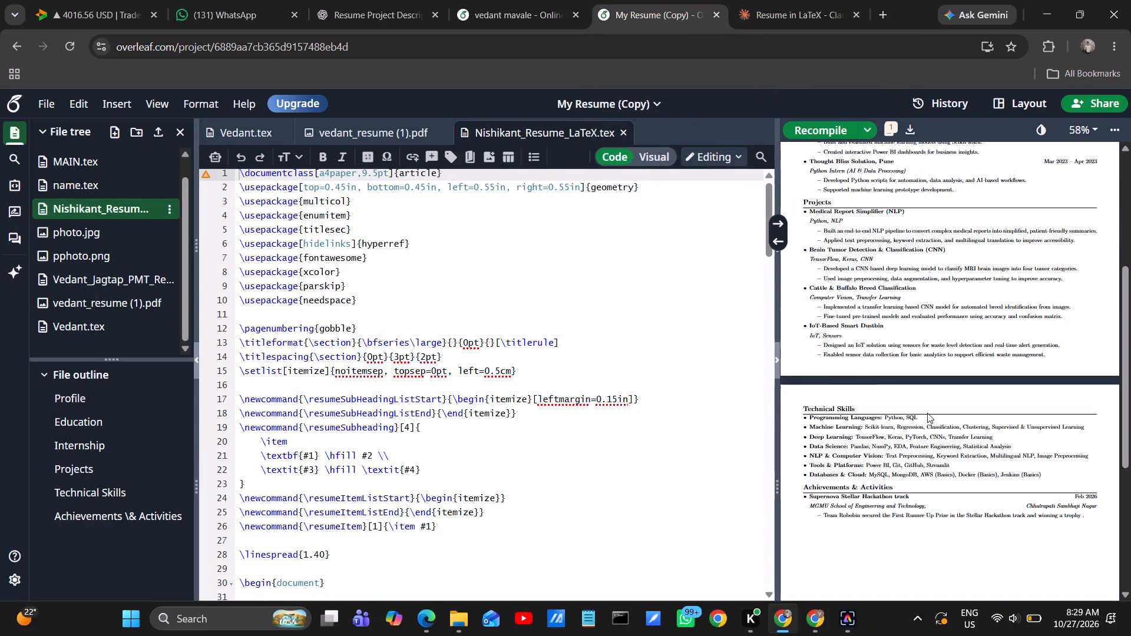
{"action": "scroll", "coordinate": [513, 360], "scroll_direction": "up", "scroll_amount": 1}
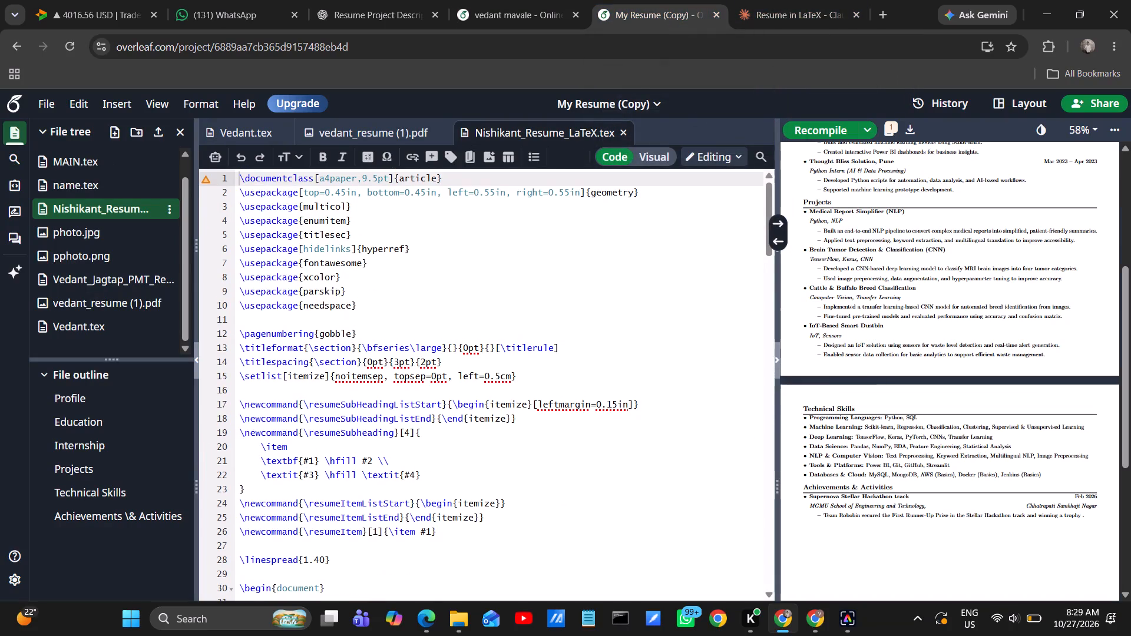
{"action": "scroll", "coordinate": [513, 360], "scroll_direction": "up", "scroll_amount": 1}
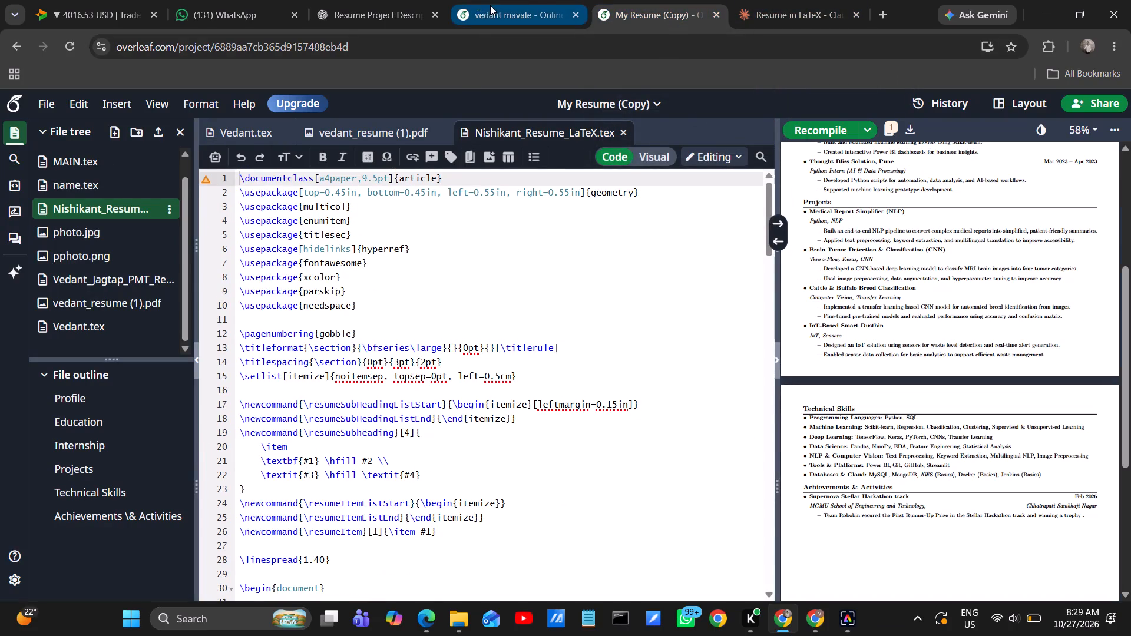
Add SQL after Python in the Programming Language entry of the edited resume's Technical Skills section.
{"action": "left_click", "coordinate": [490, 5]}
{"action": "scroll", "coordinate": [529, 349], "scroll_direction": "up", "scroll_amount": 7}
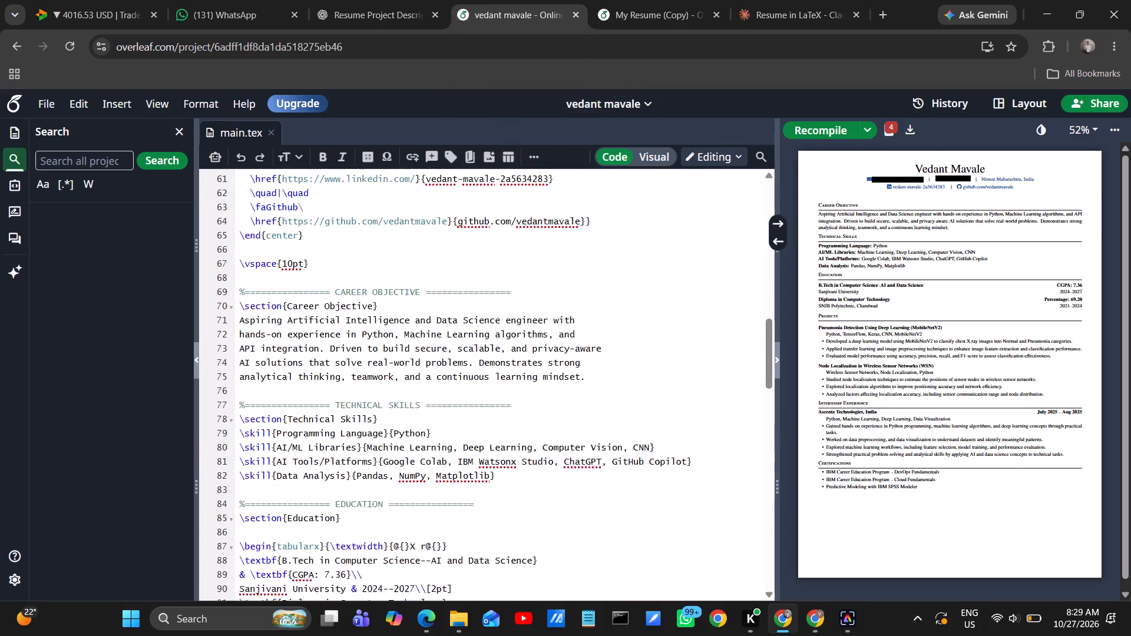
{"action": "scroll", "coordinate": [529, 349], "scroll_direction": "up", "scroll_amount": 2}
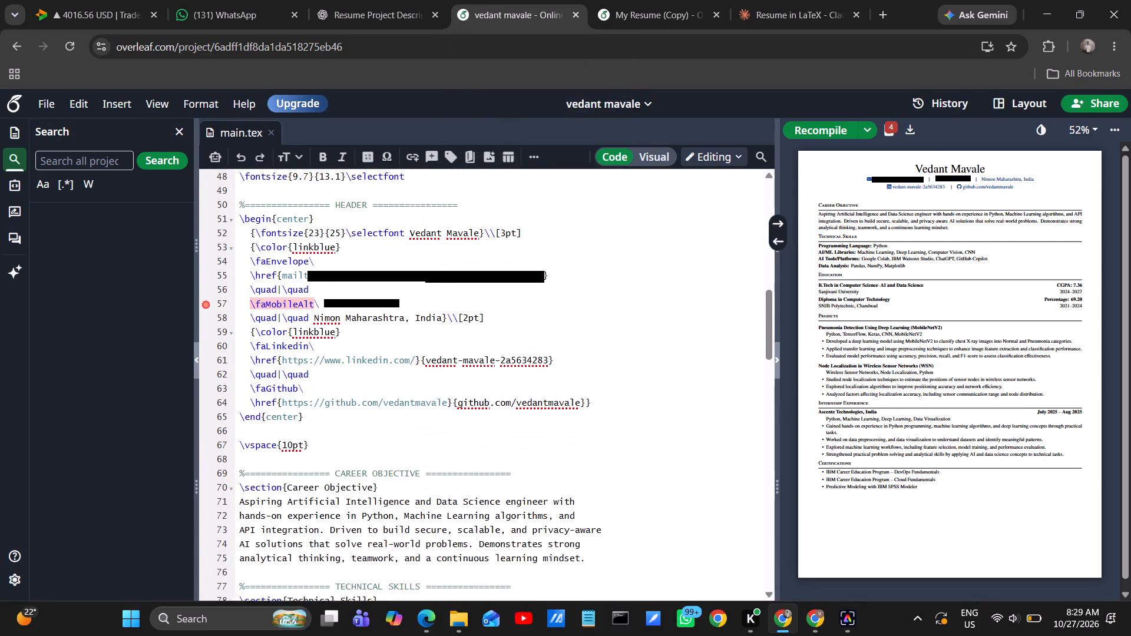
{"action": "scroll", "coordinate": [529, 349], "scroll_direction": "down", "scroll_amount": 1}
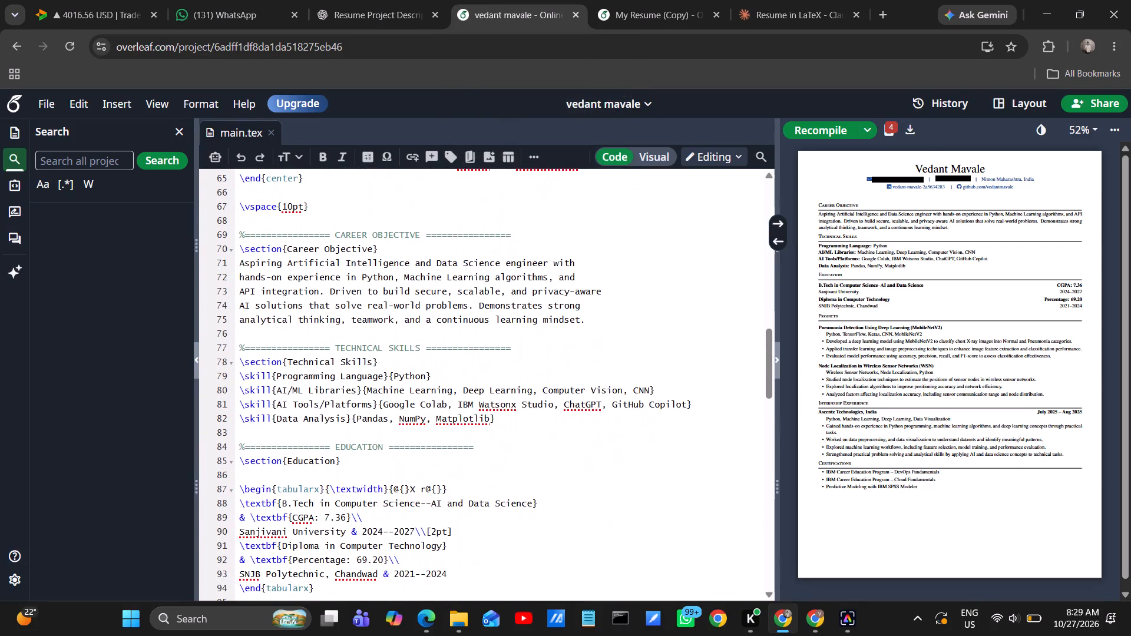
{"action": "left_click", "coordinate": [428, 373]}
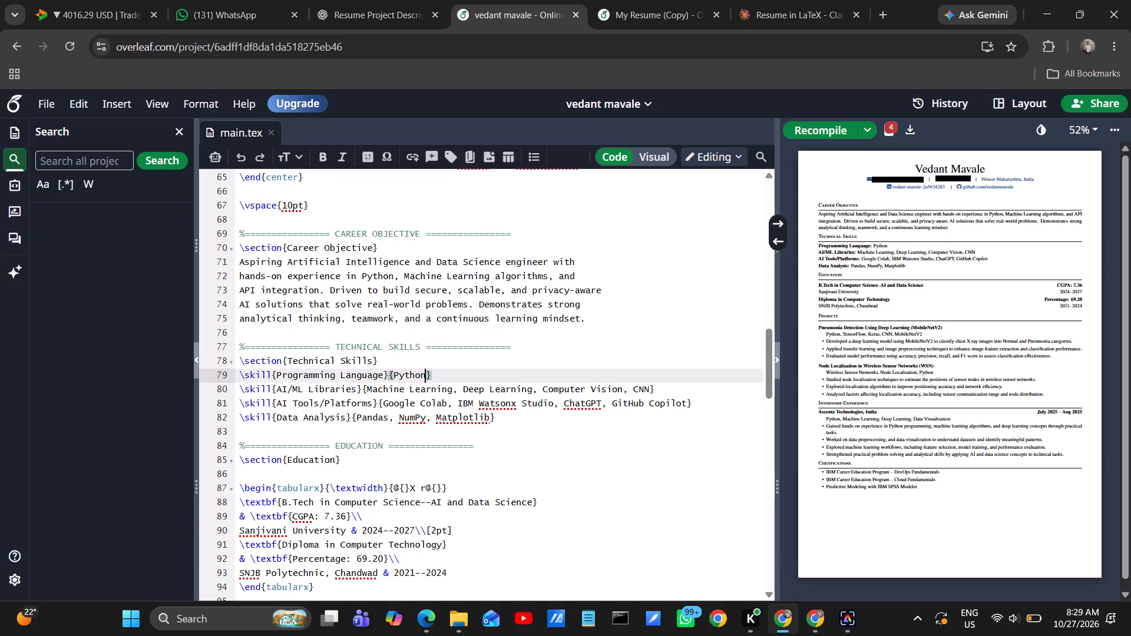
{"action": "key", "text": "comma"}
{"action": "key", "text": "s"}
{"action": "type", "text": "QL"}
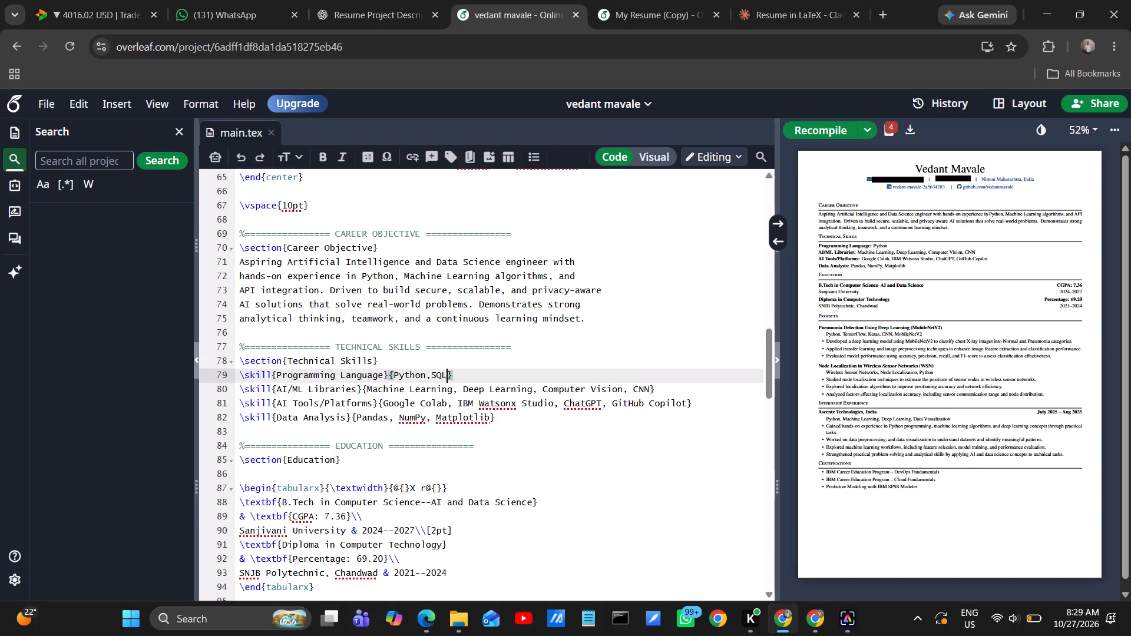
Copy the Machine Learning skills, Scikit-learn through Supervised & Unsupervised Learning, from the compiled resume in the My Resume (Copy) project.
{"action": "left_click", "coordinate": [619, 0]}
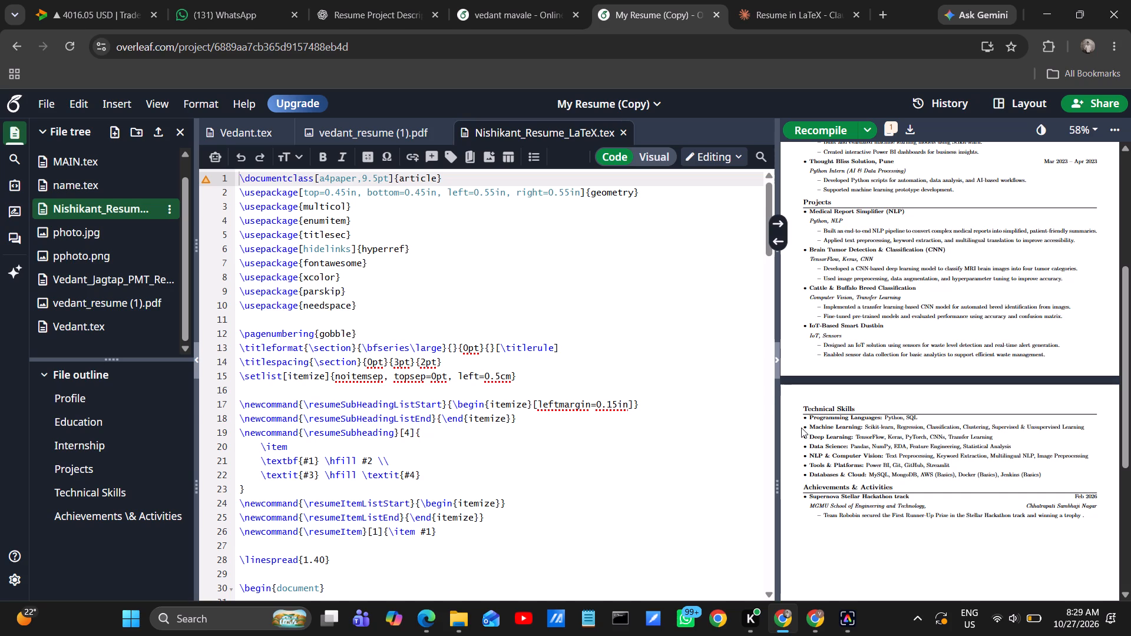
{"action": "left_click_drag", "start_coordinate": [801, 428], "coordinate": [904, 424]}
{"action": "left_click_drag", "start_coordinate": [904, 424], "coordinate": [1091, 428]}
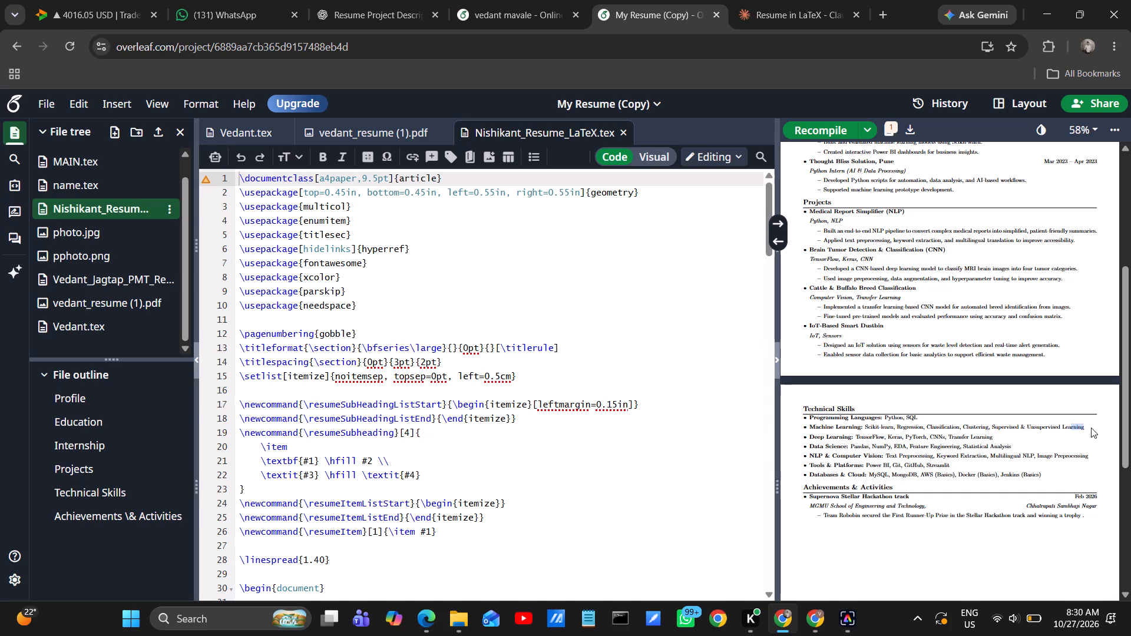
{"action": "left_click", "coordinate": [1091, 428]}
{"action": "left_click", "coordinate": [1091, 428]}
{"action": "left_click", "coordinate": [1086, 425]}
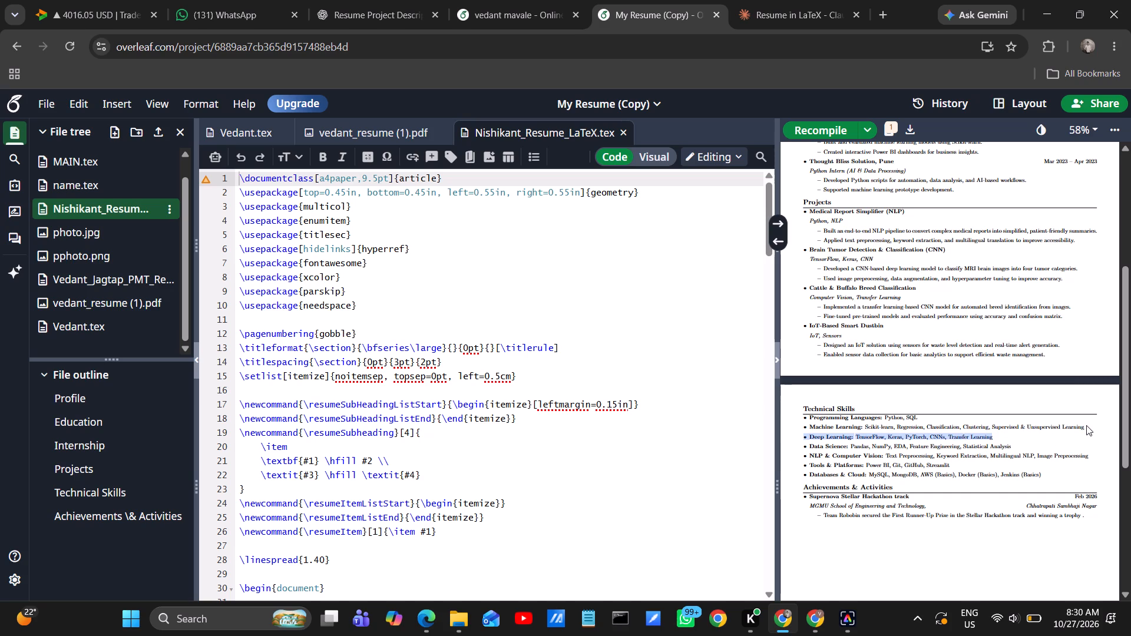
{"action": "left_click_drag", "start_coordinate": [1083, 426], "coordinate": [1069, 428]}
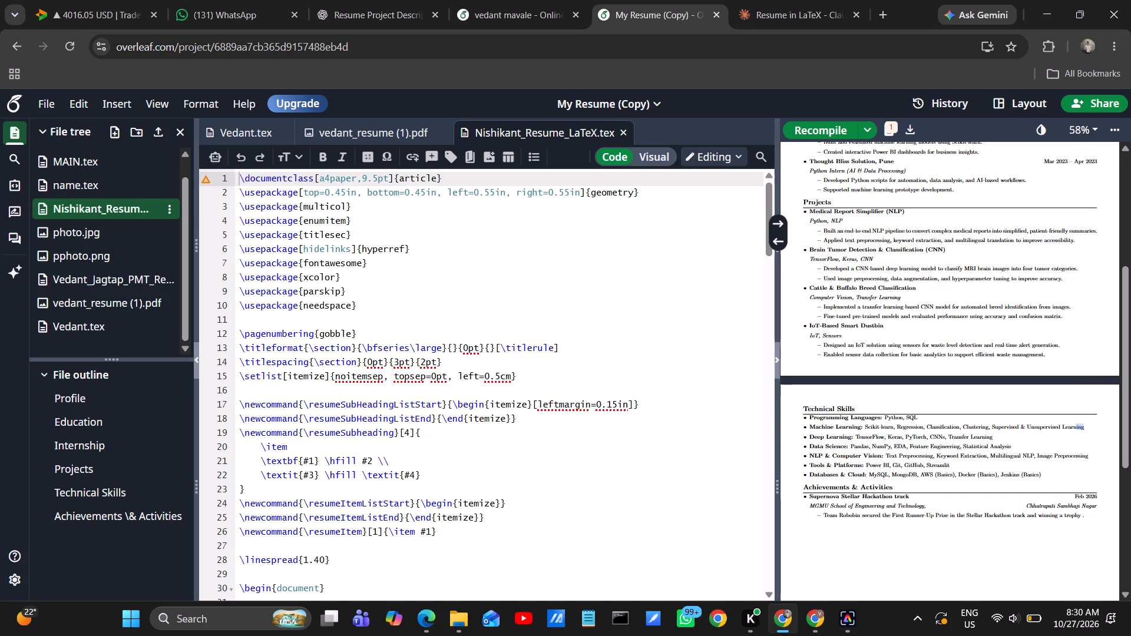
{"action": "left_click_drag", "start_coordinate": [1069, 428], "coordinate": [804, 426]}
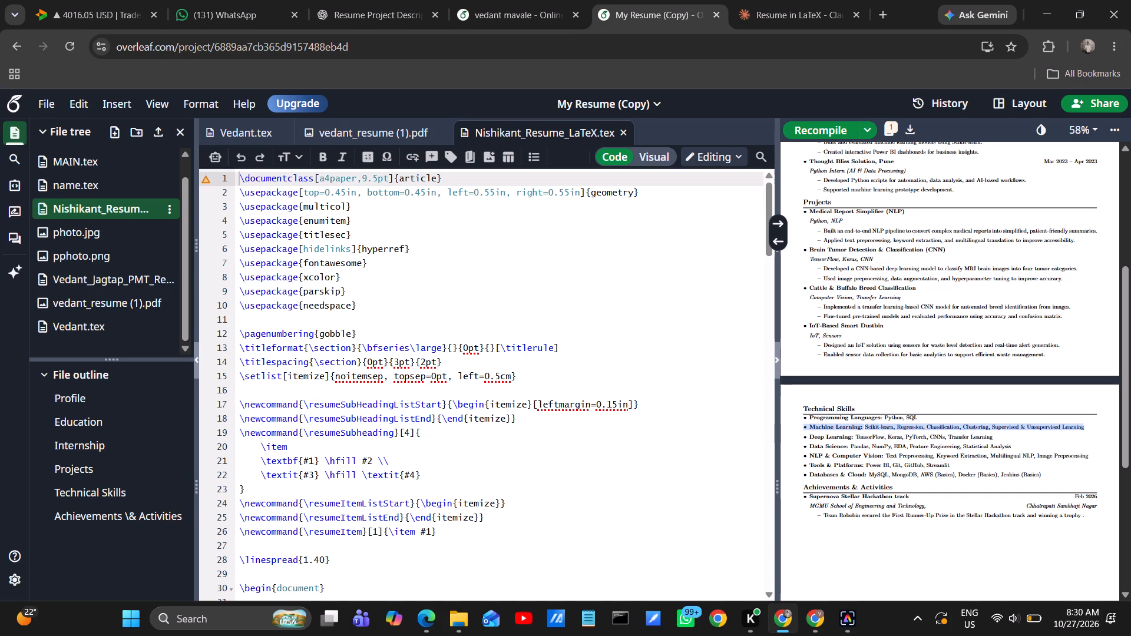
{"action": "left_click_drag", "start_coordinate": [804, 426], "coordinate": [874, 426]}
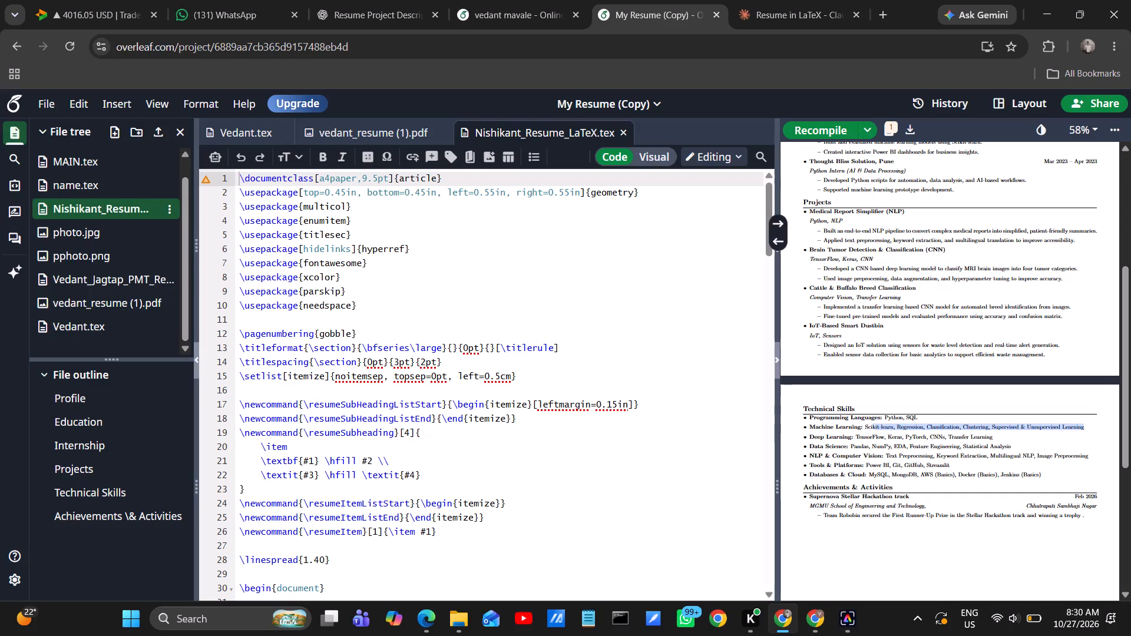
{"action": "left_click_drag", "start_coordinate": [874, 426], "coordinate": [864, 427]}
{"action": "key", "text": "ctrl+c"}
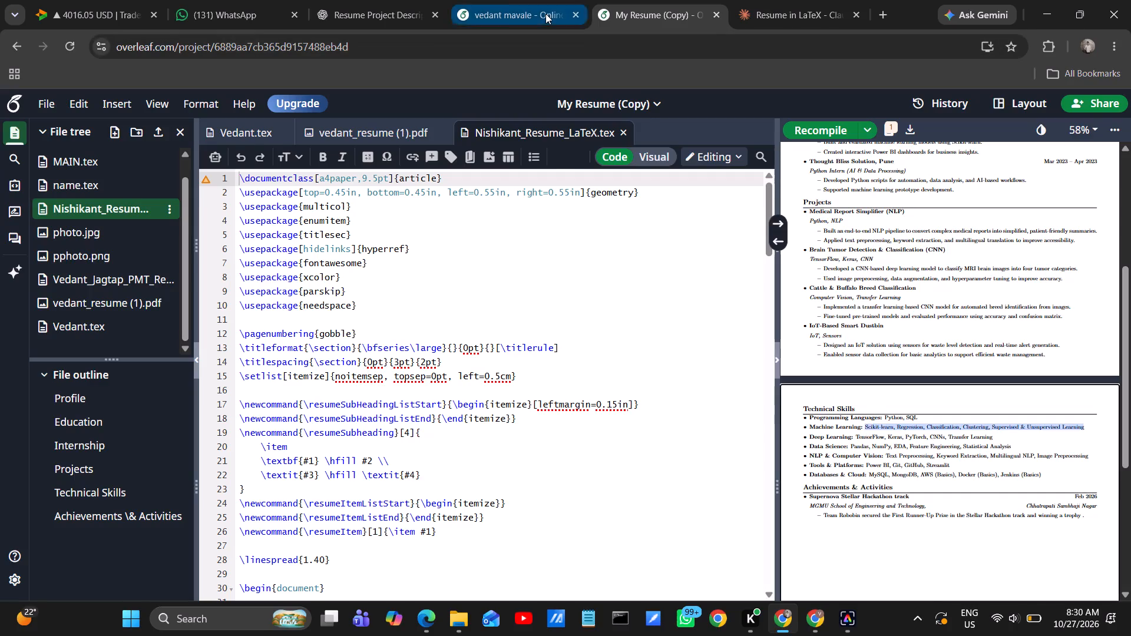
In the edited resume's AI/ML Libraries entry, replace "Deep Learning, Computer Vision, CNN" with the copied Machine Learning skills.
{"action": "left_click", "coordinate": [545, 14]}
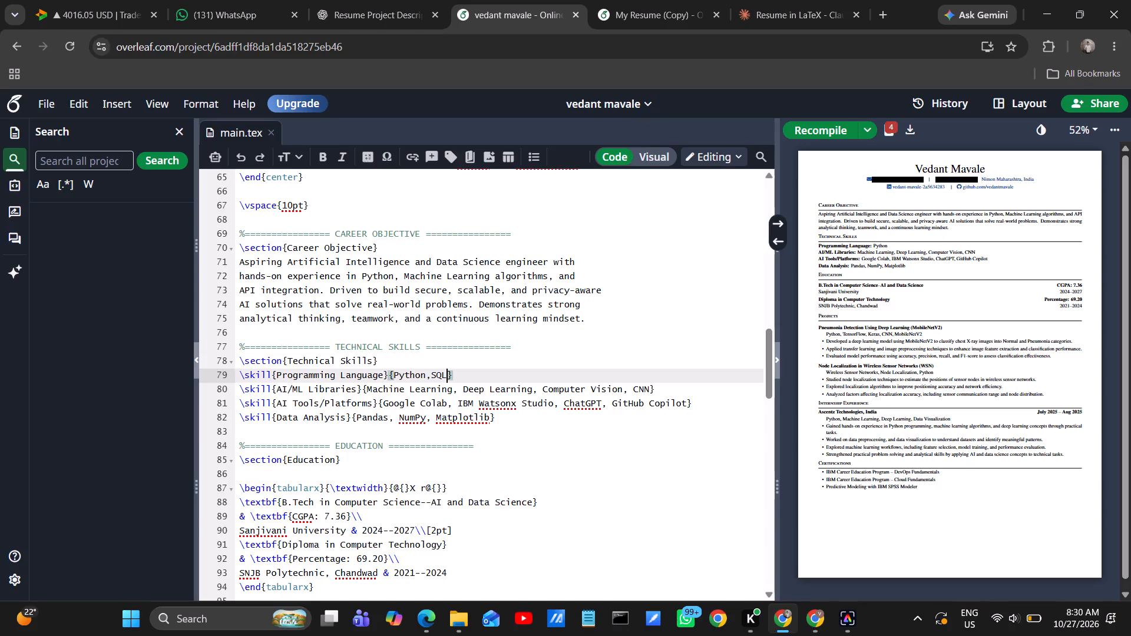
{"action": "left_click_drag", "start_coordinate": [458, 388], "coordinate": [645, 390]}
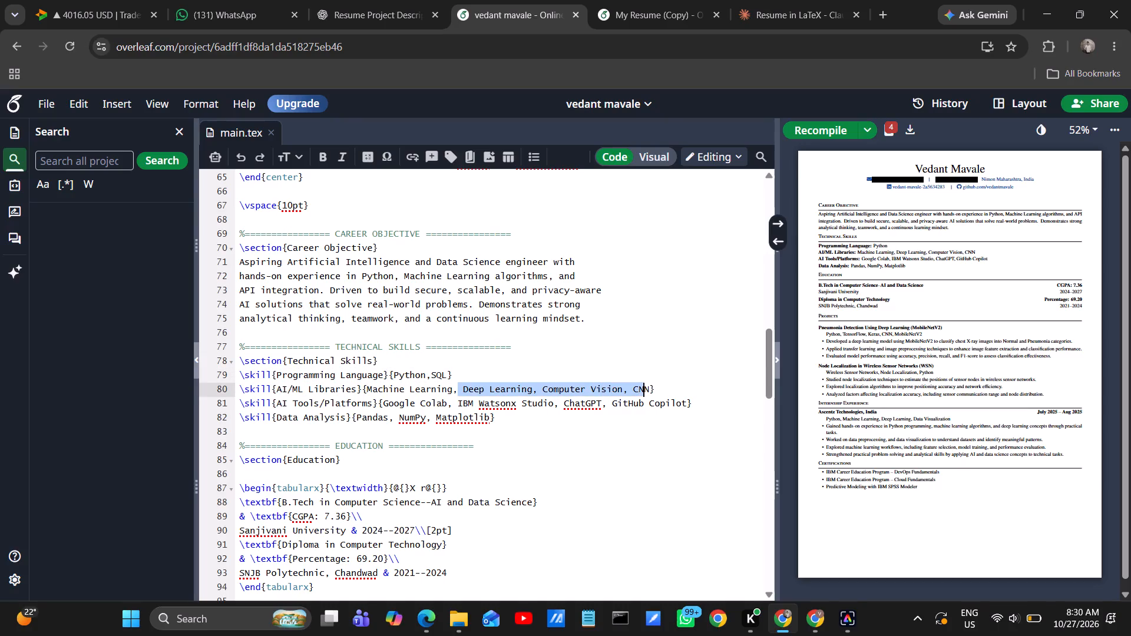
{"action": "left_click_drag", "start_coordinate": [645, 390], "coordinate": [647, 389]}
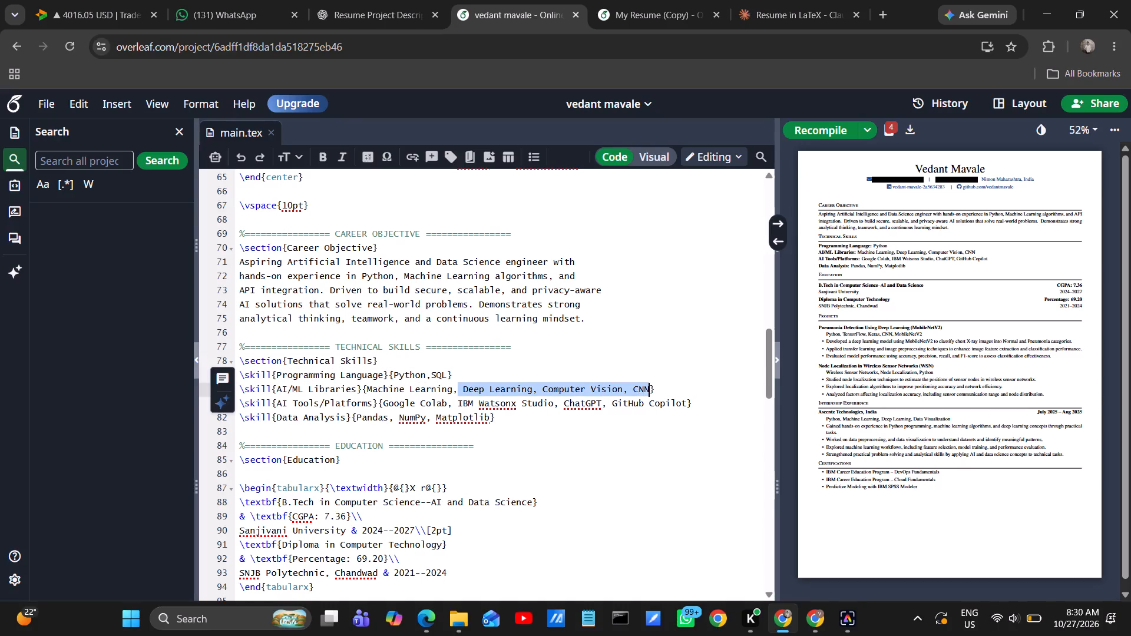
{"action": "key", "text": "ctrl+v"}
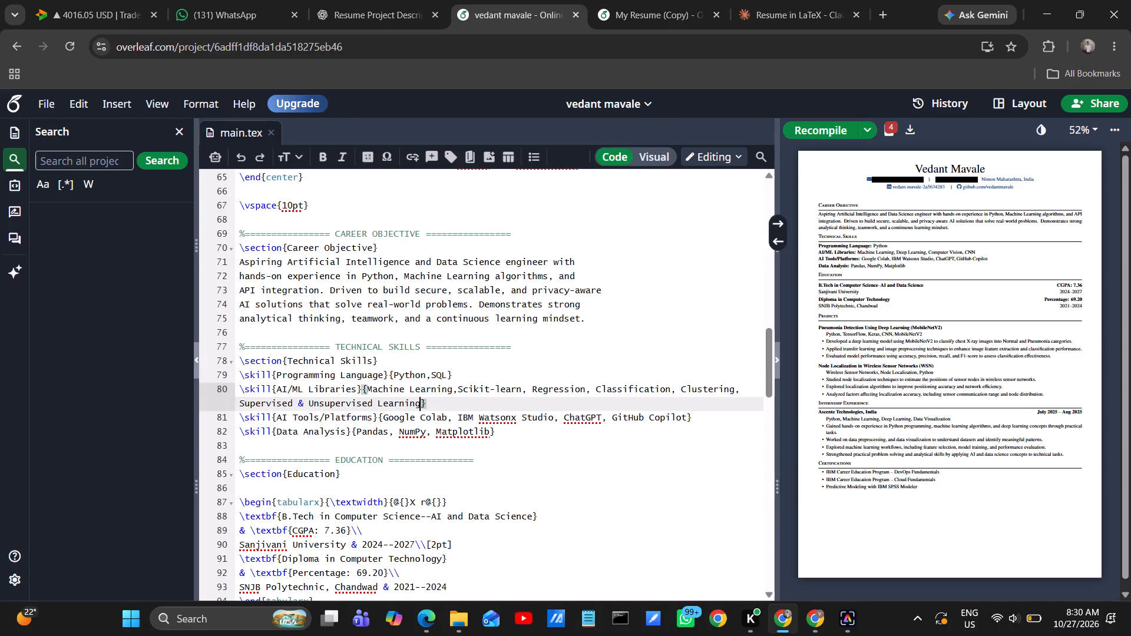
Move "Machine Learning" out of the AI/ML Libraries skill list, removing its trailing comma, and use it as that entry's label.
{"action": "left_click_drag", "start_coordinate": [451, 390], "coordinate": [367, 385]}
{"action": "key", "text": "ctrl+c"}
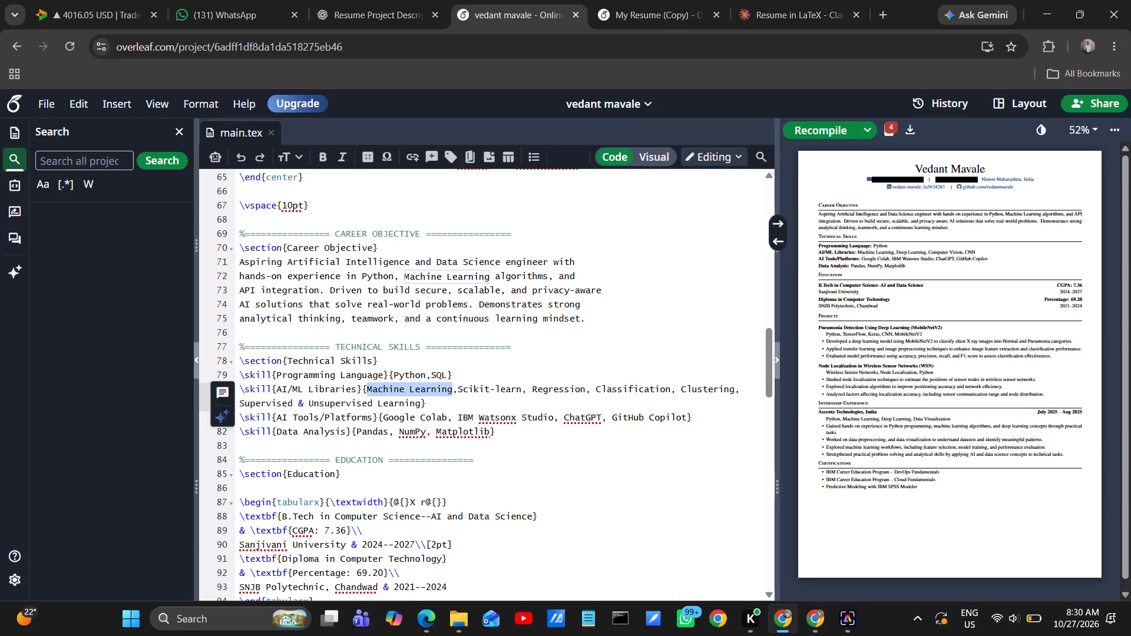
{"action": "key", "text": "BackSpace"}
{"action": "key", "text": "Right"}
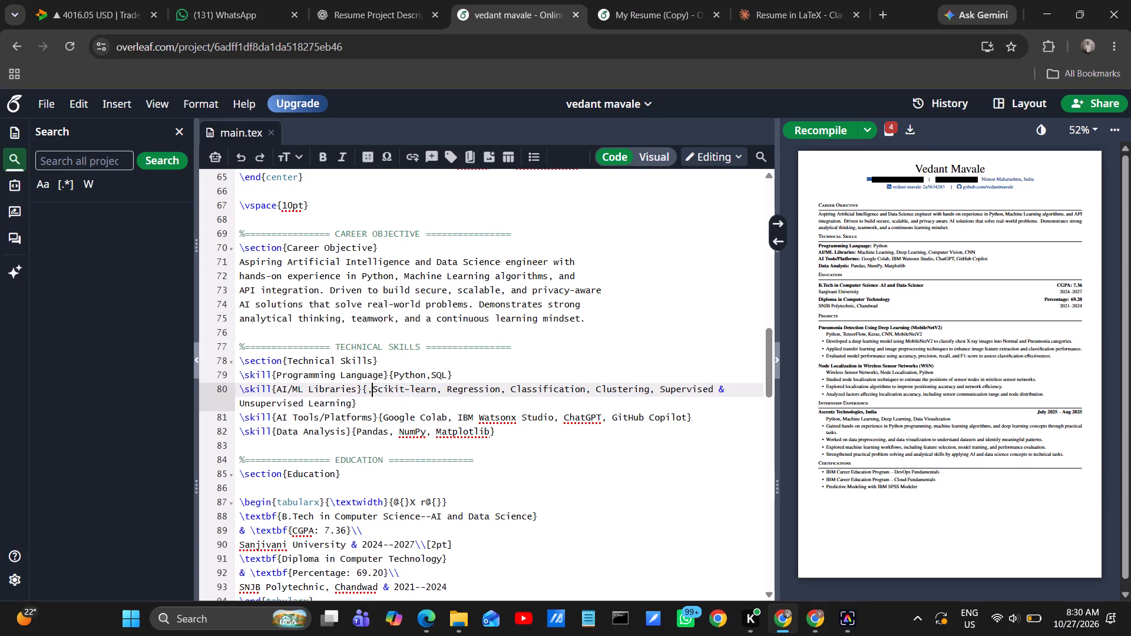
{"action": "key", "text": "BackSpace"}
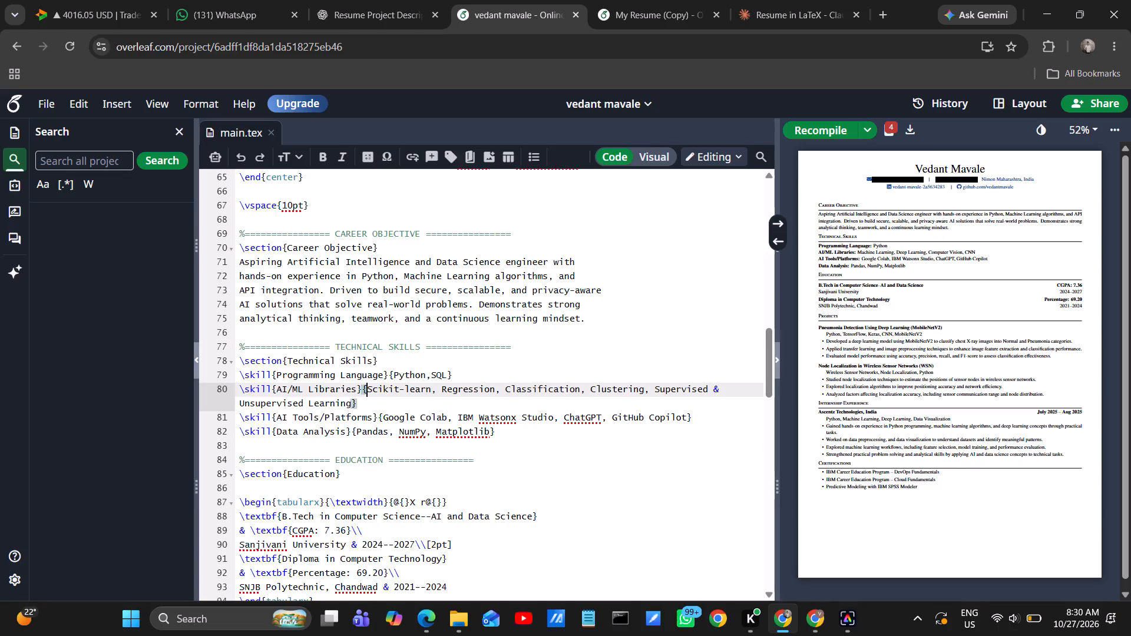
{"action": "left_click_drag", "start_coordinate": [355, 391], "coordinate": [279, 390]}
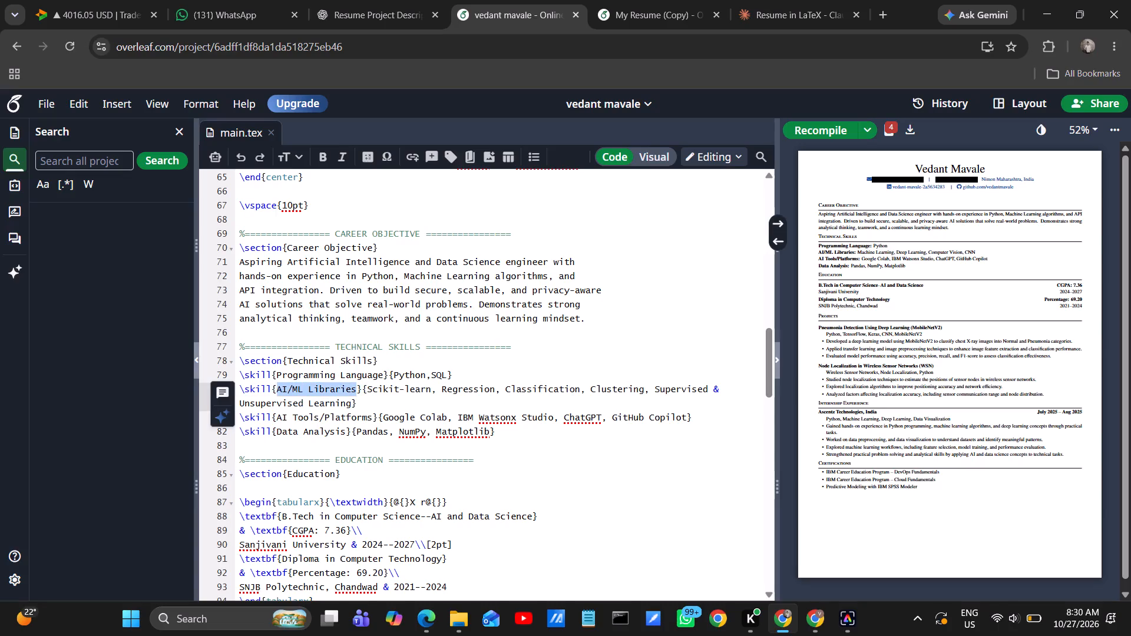
{"action": "key", "text": "ctrl+v"}
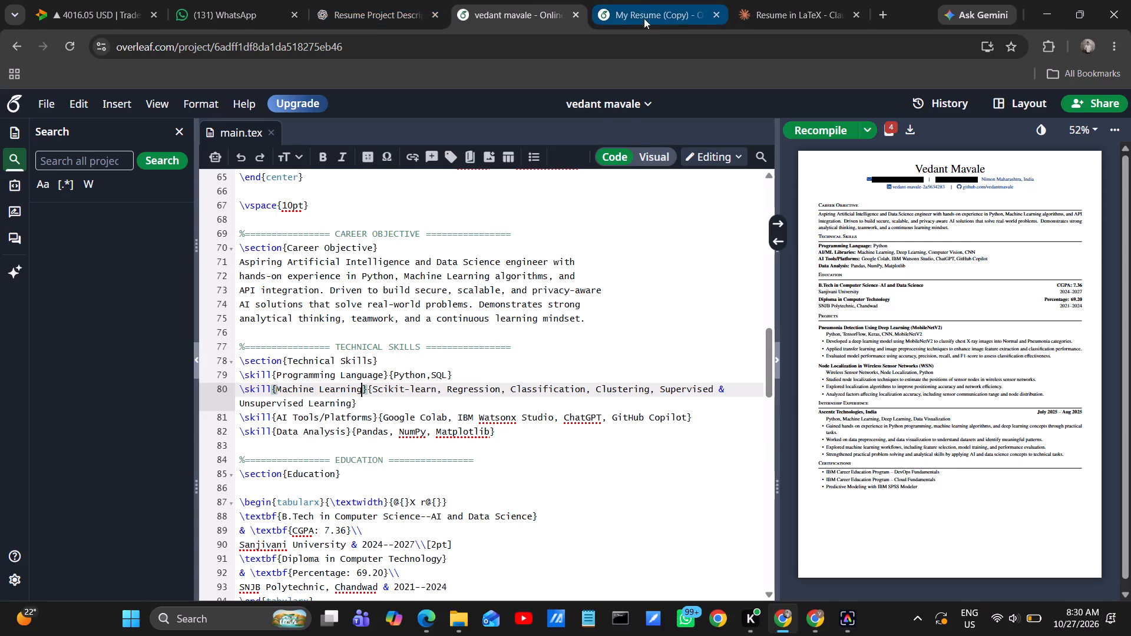
Copy the Deep Learning skills, TensorFlow through Transfer Learning, from the compiled resume in the My Resume (Copy) project.
{"action": "left_click", "coordinate": [646, 1]}
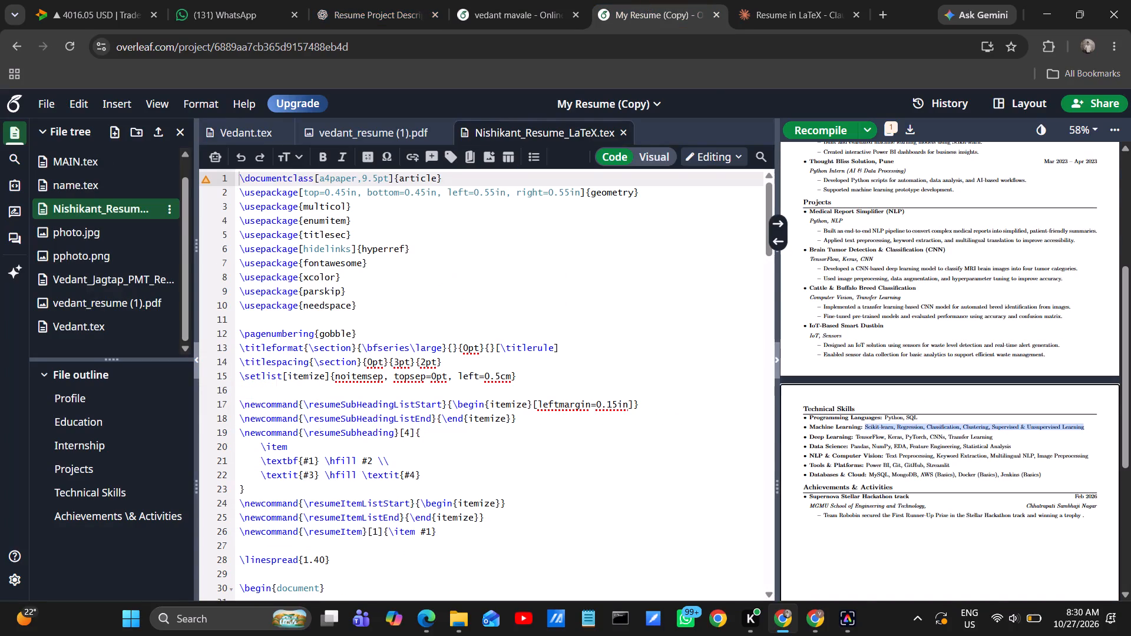
{"action": "left_click_drag", "start_coordinate": [855, 438], "coordinate": [857, 438]}
{"action": "left_click_drag", "start_coordinate": [857, 438], "coordinate": [996, 436]}
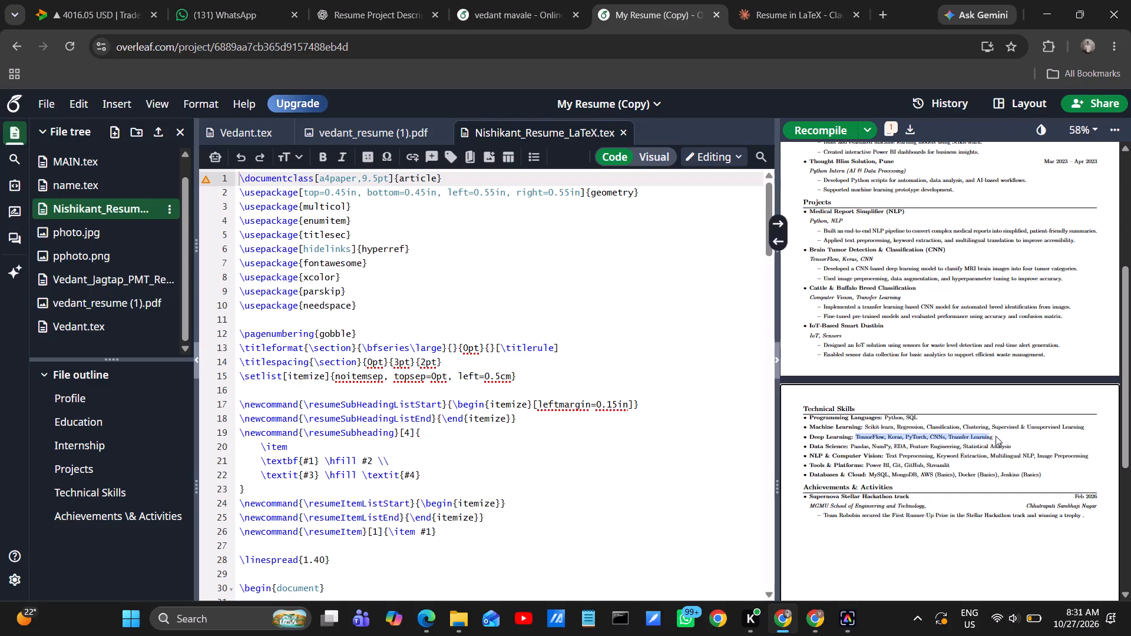
{"action": "left_click_drag", "start_coordinate": [996, 436], "coordinate": [999, 436]}
{"action": "key", "text": "ctrl+c"}
Add a \skill entry labelled Deep Learning below Machine Learning in the edited resume and fill it with the copied Deep Learning skills.
{"action": "left_click", "coordinate": [510, 6]}
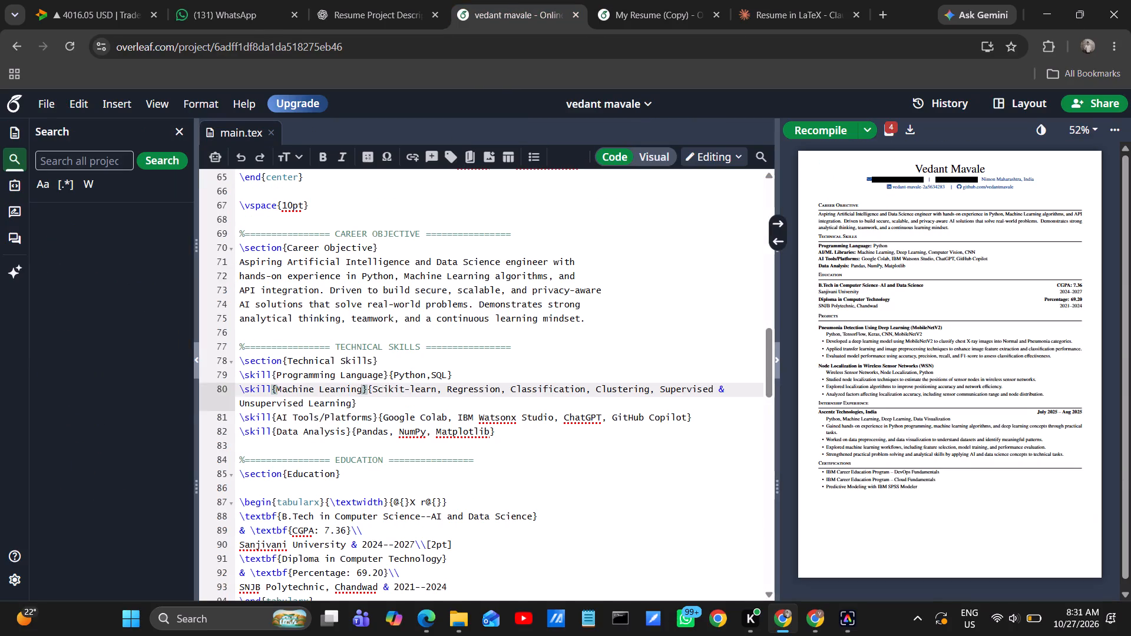
{"action": "left_click", "coordinate": [373, 408]}
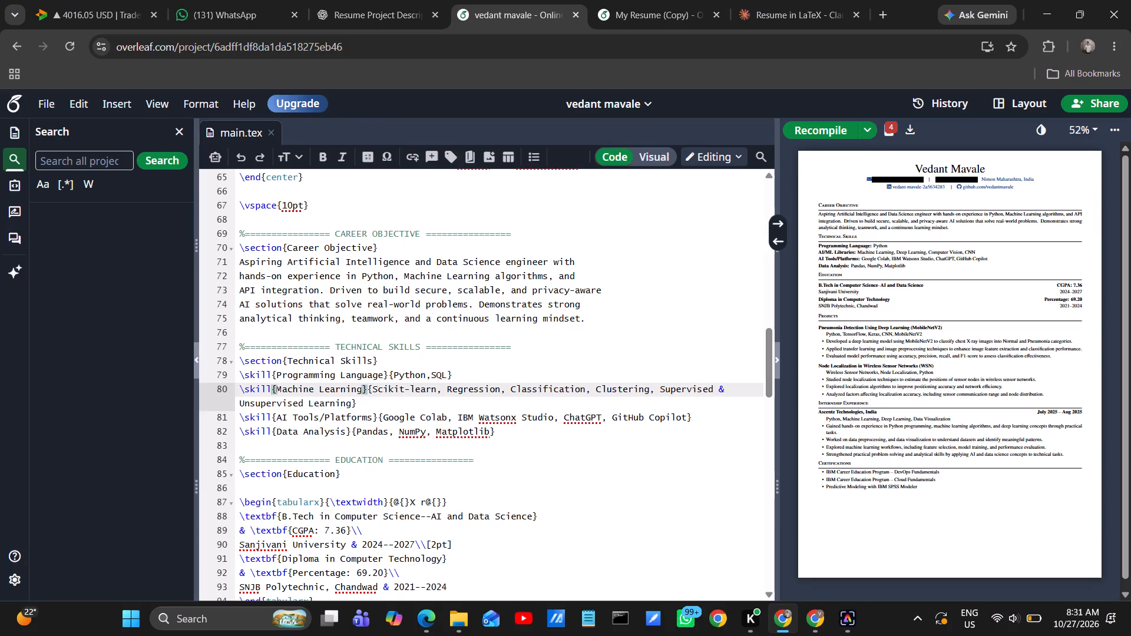
{"action": "key", "text": "Return"}
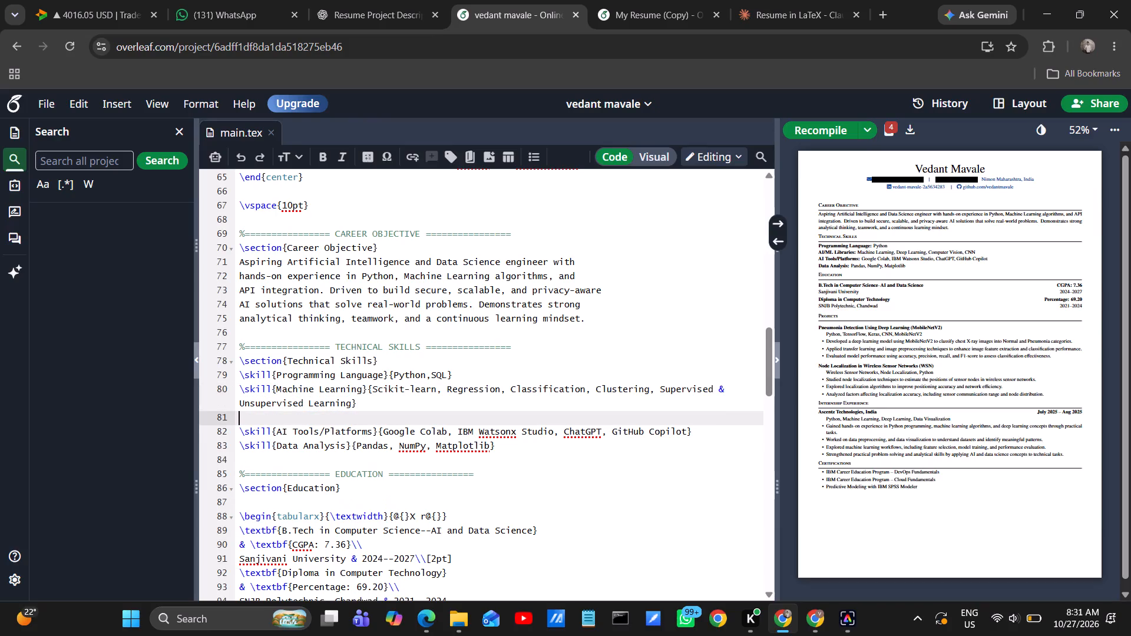
{"action": "key", "text": "backslash"}
{"action": "key", "text": "s"}
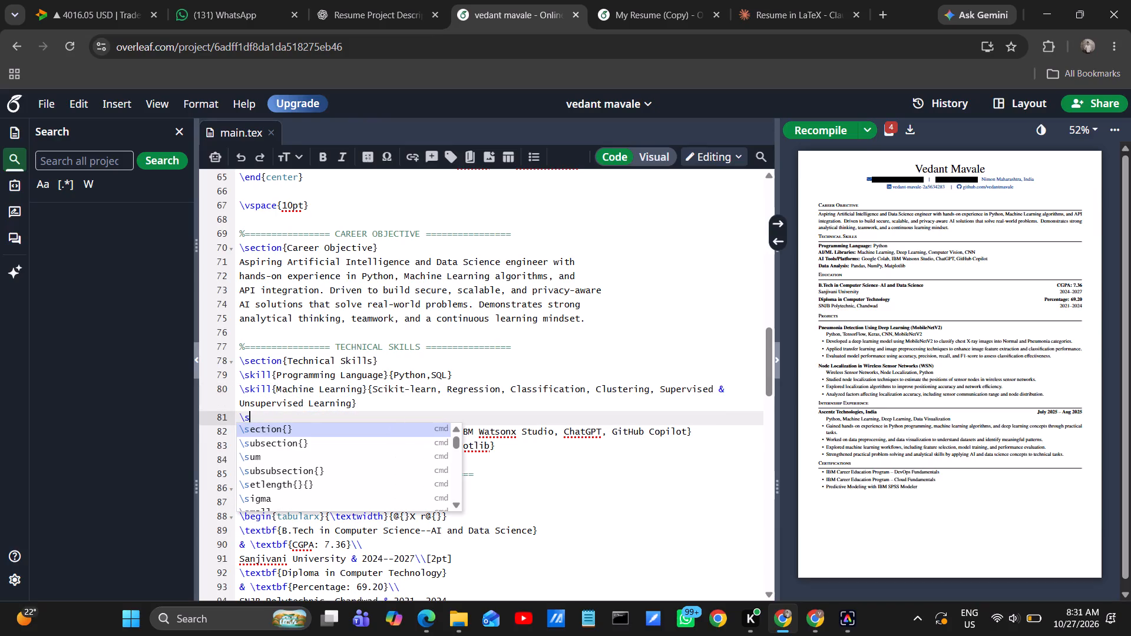
{"action": "key", "text": "k"}
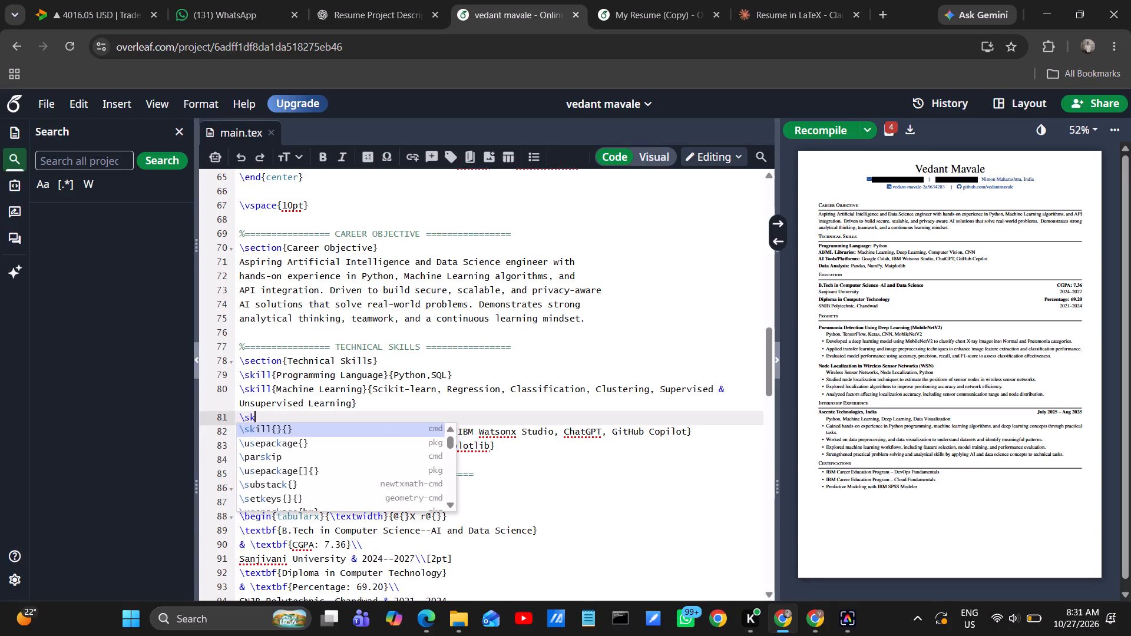
{"action": "key", "text": "Tab"}
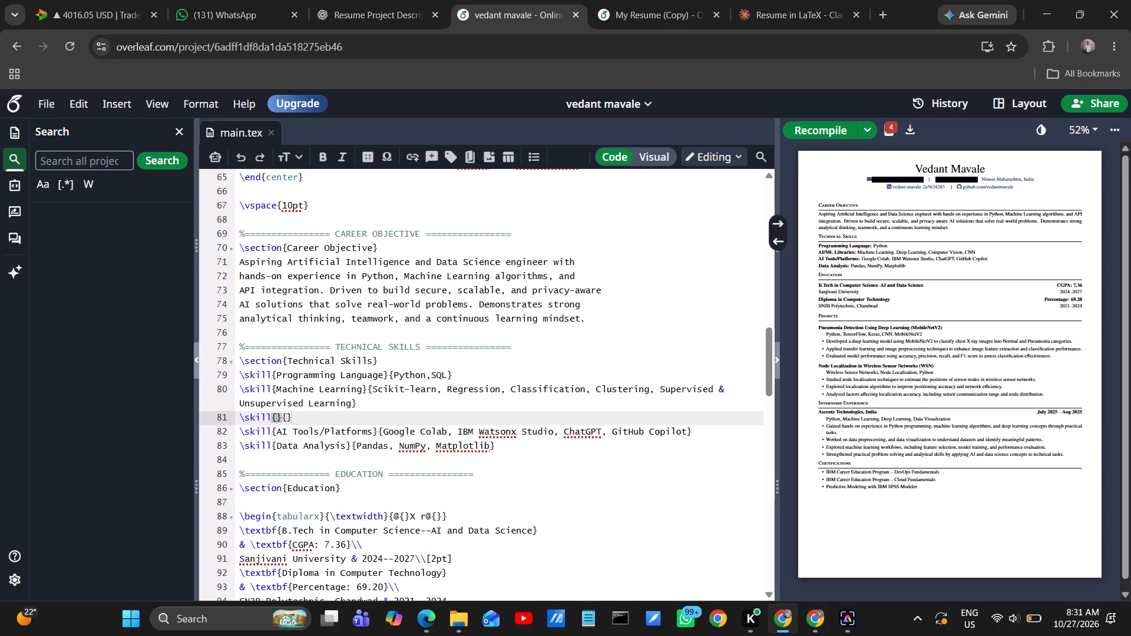
{"action": "type", "text": "Deep"}
{"action": "key", "text": "space"}
{"action": "key", "text": "shift+l"}
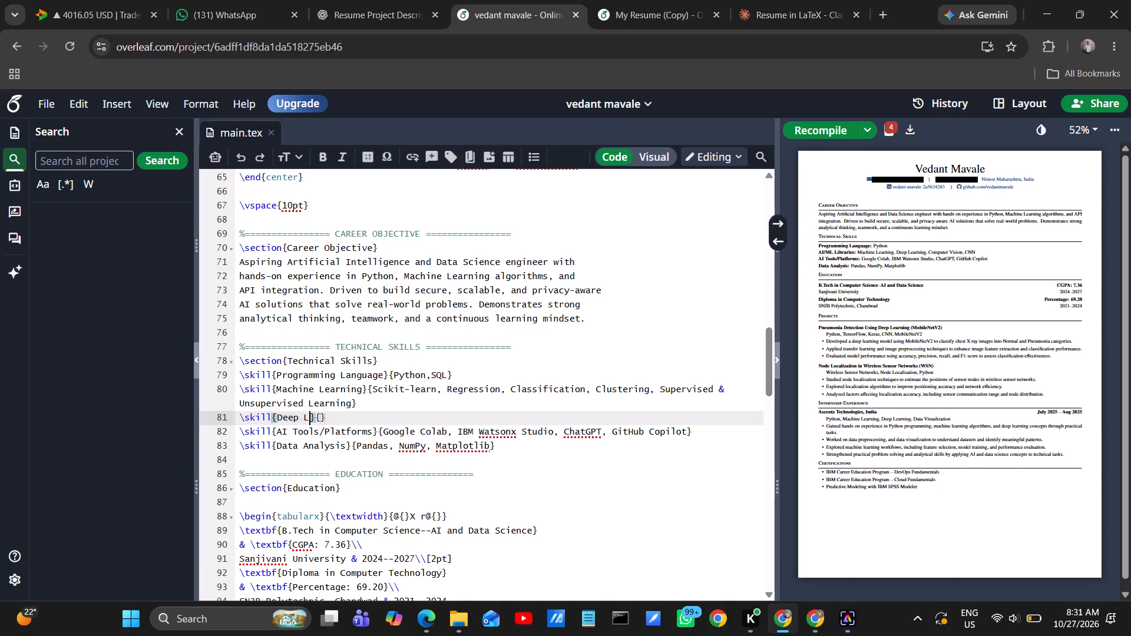
{"action": "type", "text": "earning"}
{"action": "key", "text": "Right"}
{"action": "key", "text": "Right"}
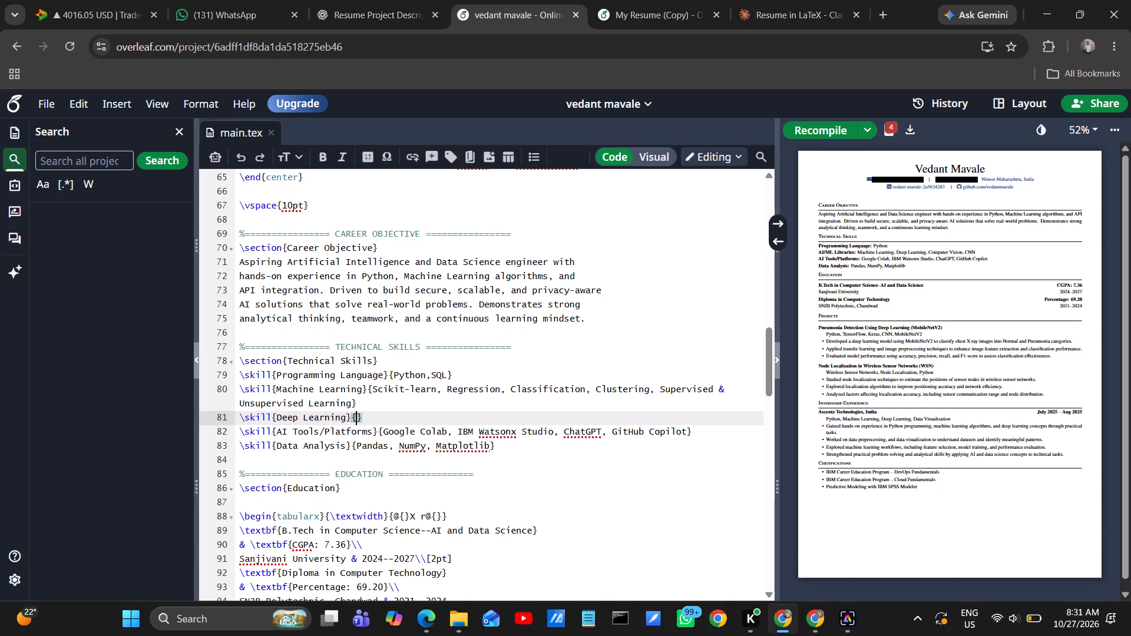
{"action": "key", "text": "ctrl+v"}
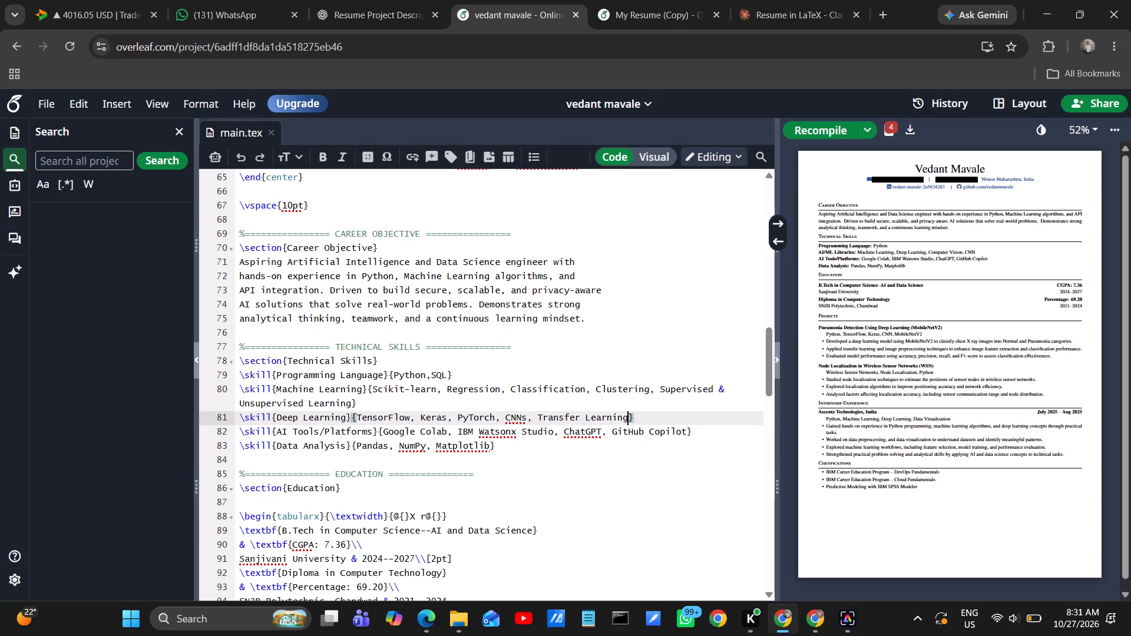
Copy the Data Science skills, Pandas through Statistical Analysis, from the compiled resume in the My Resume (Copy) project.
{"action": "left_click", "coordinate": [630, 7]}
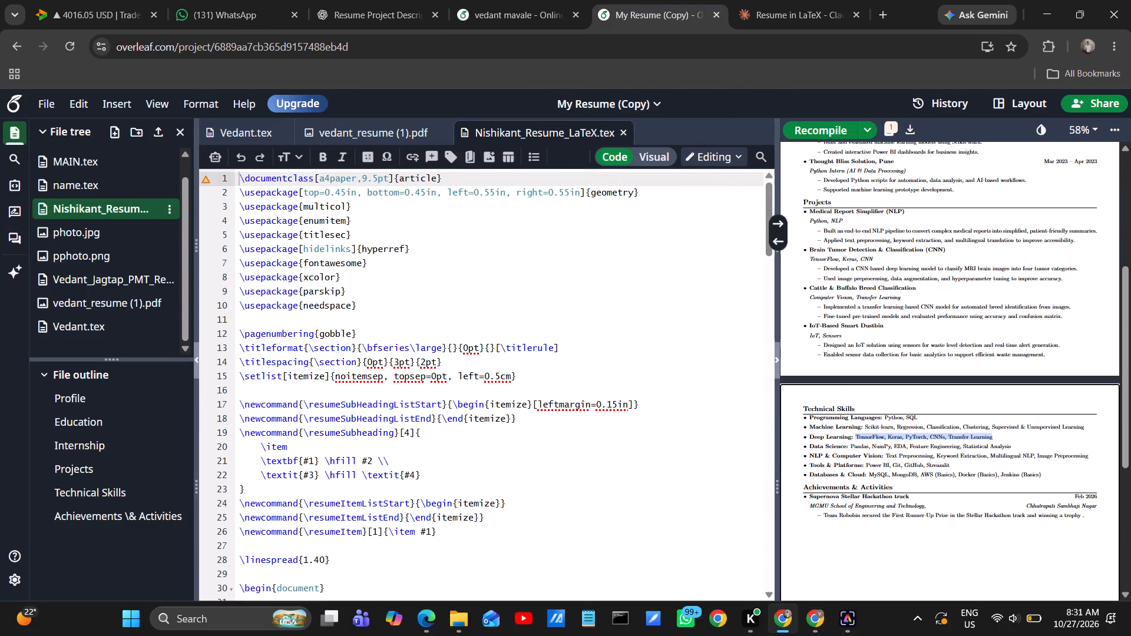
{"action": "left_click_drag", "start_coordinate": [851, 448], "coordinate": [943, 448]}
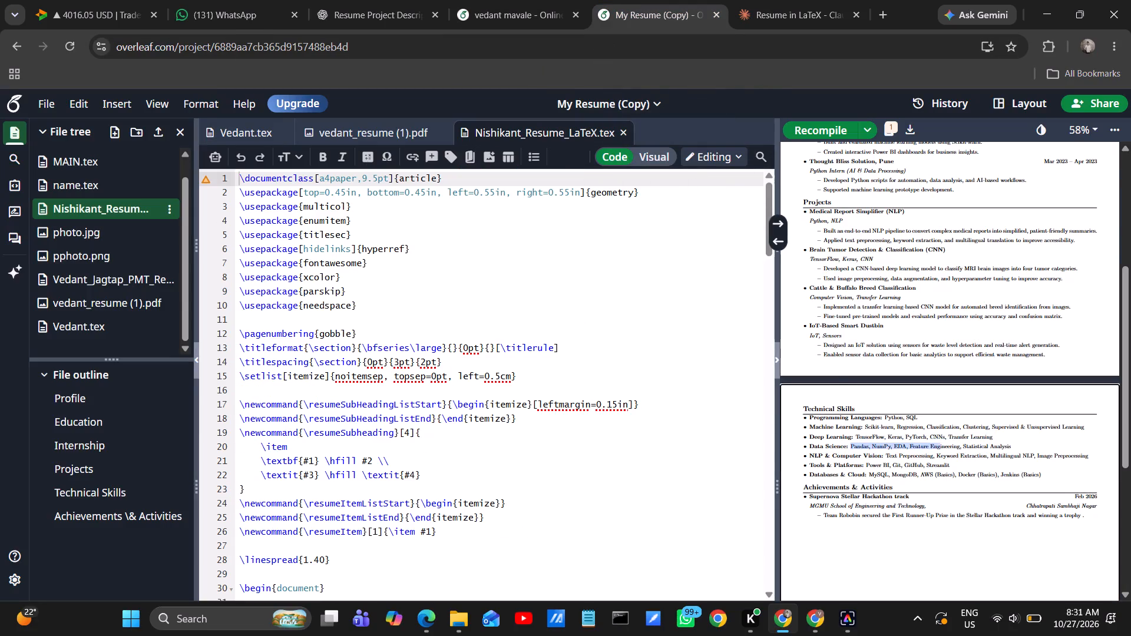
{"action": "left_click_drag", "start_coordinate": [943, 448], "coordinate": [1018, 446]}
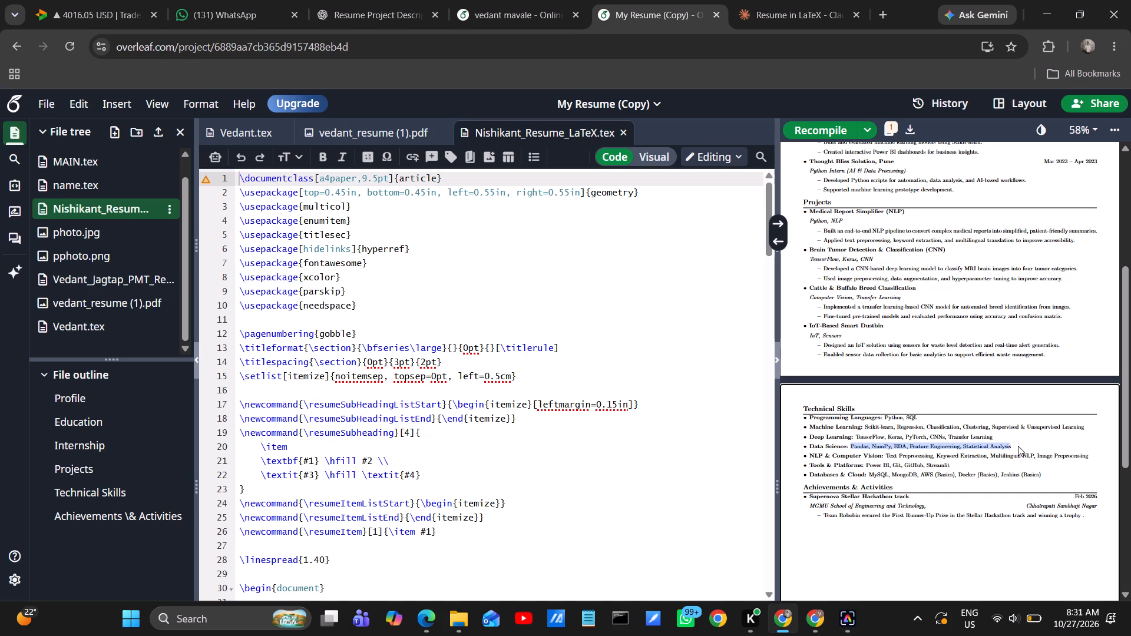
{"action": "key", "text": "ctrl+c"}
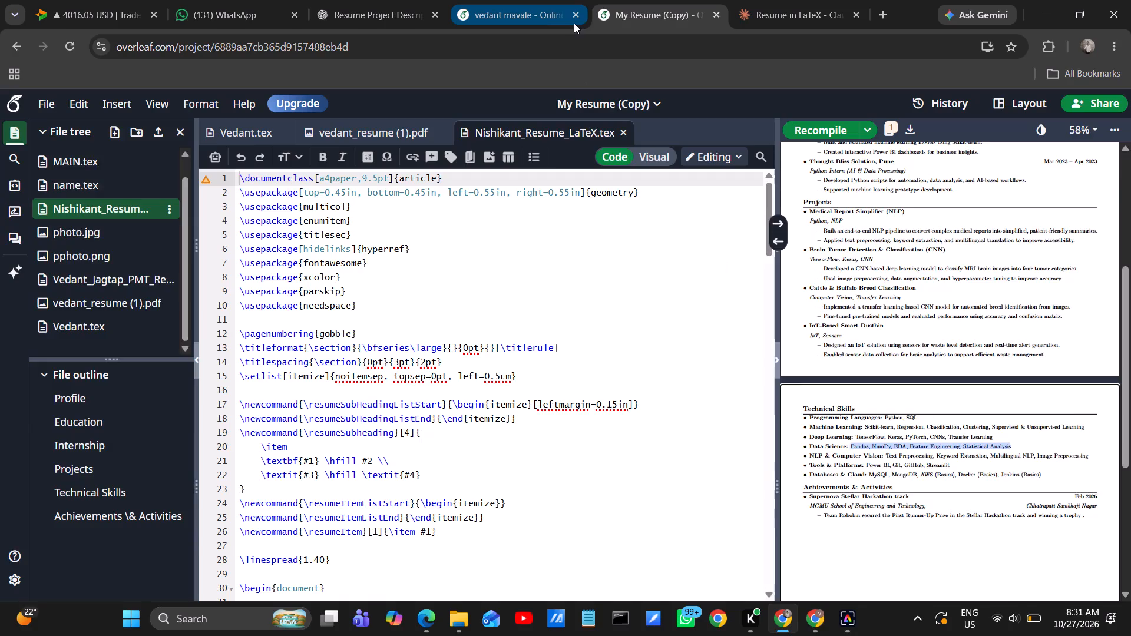
Move the Data Analysis skill entry in the edited resume to directly below Deep Learning and recompile.
{"action": "left_click", "coordinate": [545, 9]}
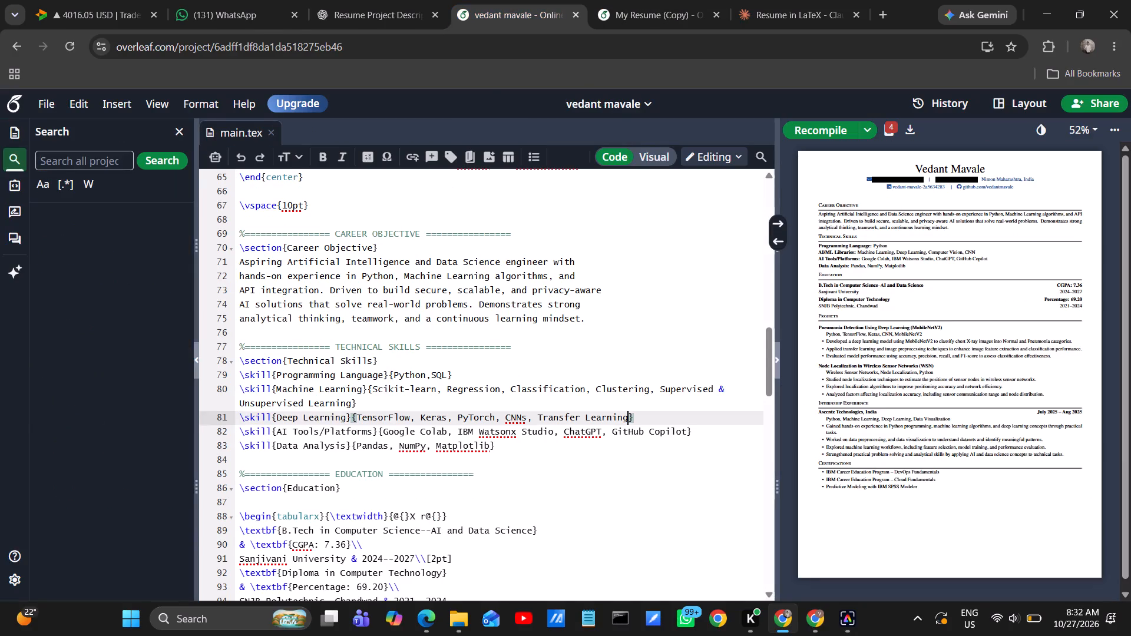
{"action": "left_click", "coordinate": [504, 448]}
{"action": "left_click_drag", "start_coordinate": [504, 448], "coordinate": [241, 454]}
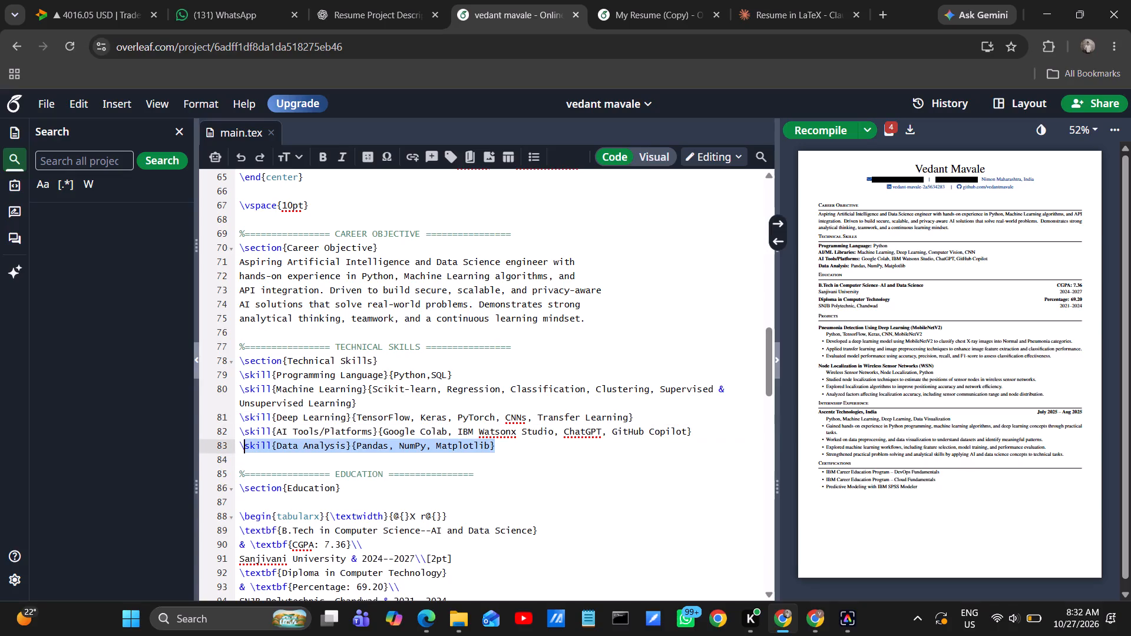
{"action": "left_click_drag", "start_coordinate": [241, 454], "coordinate": [229, 450]}
{"action": "key", "text": "ctrl+c"}
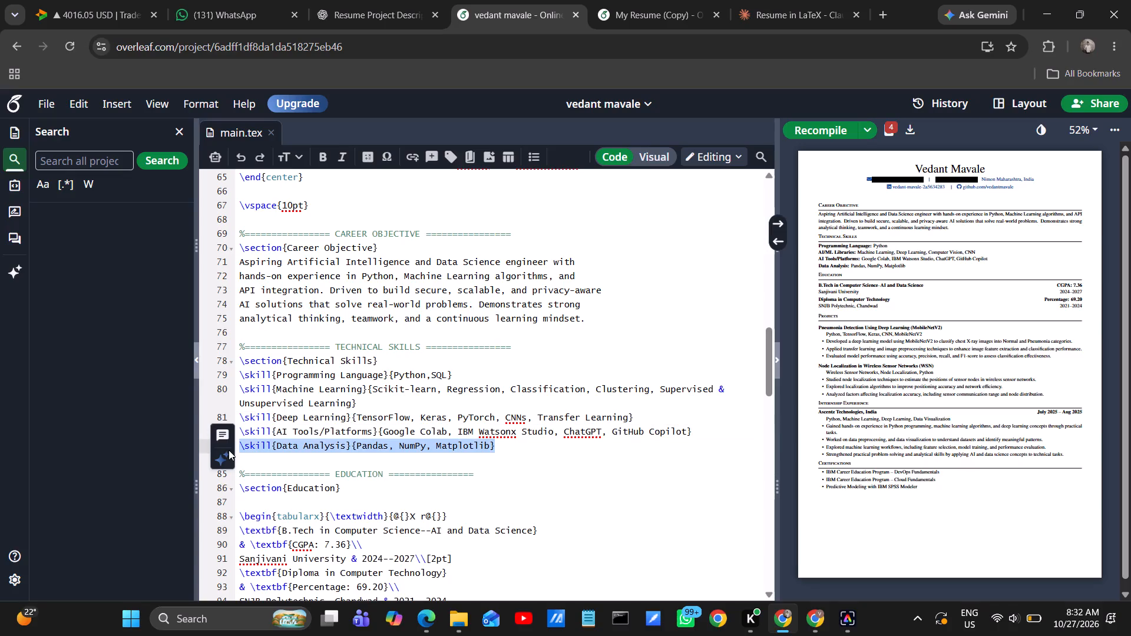
{"action": "key", "text": "BackSpace"}
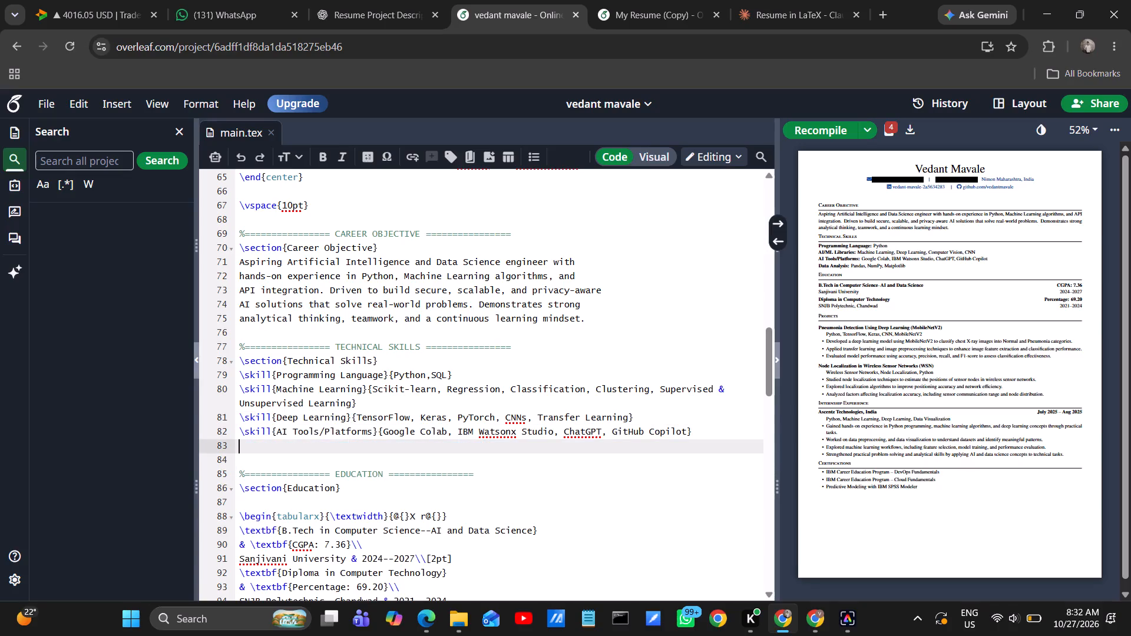
{"action": "left_click", "coordinate": [644, 413]}
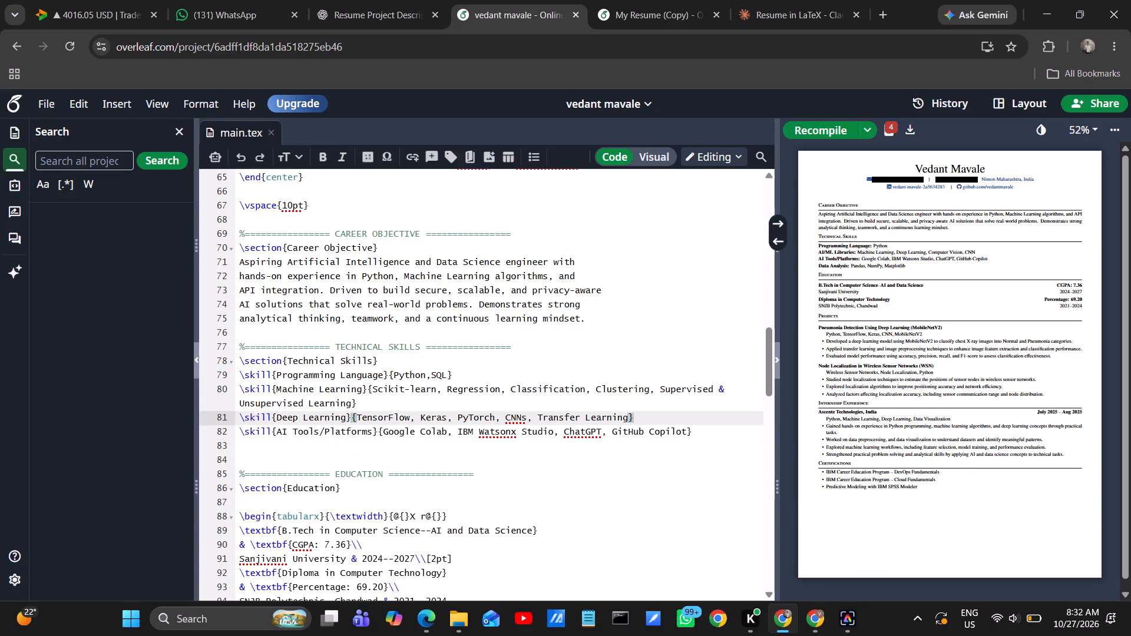
{"action": "key", "text": "Return"}
{"action": "key", "text": "ctrl+v"}
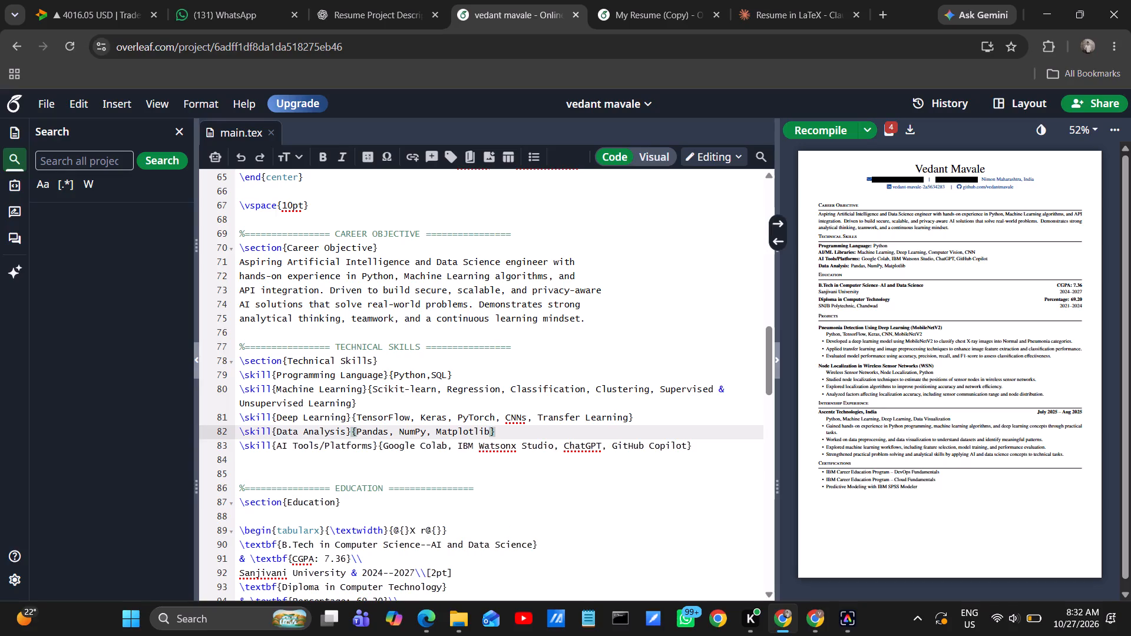
{"action": "left_click", "coordinate": [831, 124]}
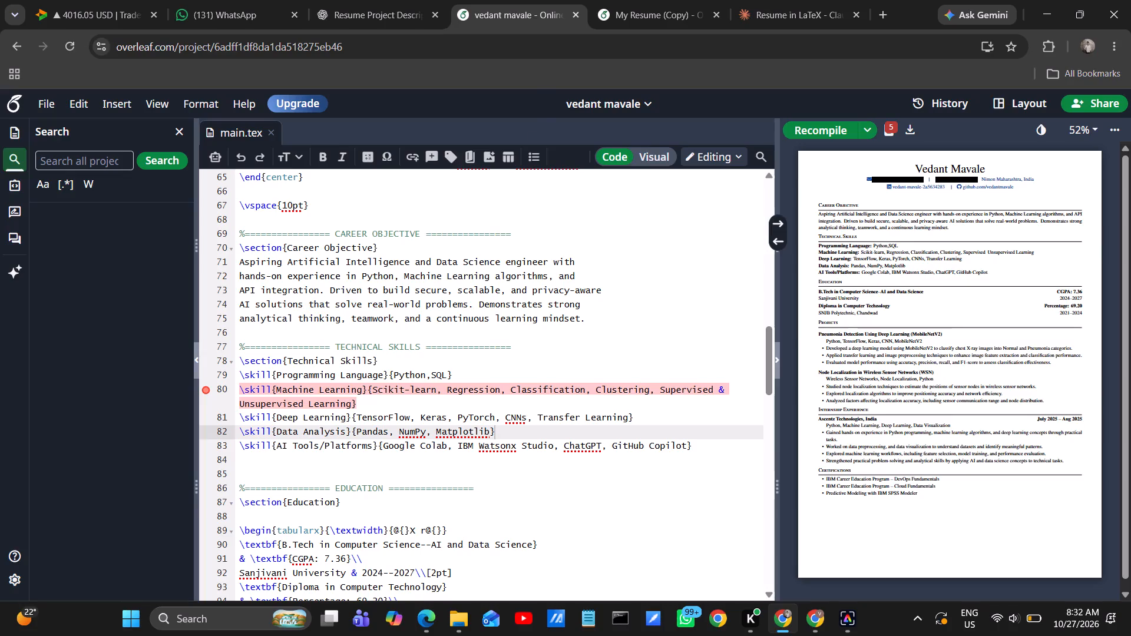
Copy "Databases & Cloud: MySQL, MongoDB, AWS (Basics)," from the compiled Technical Skills in the My Resume (Copy) project.
{"action": "left_click", "coordinate": [623, 4]}
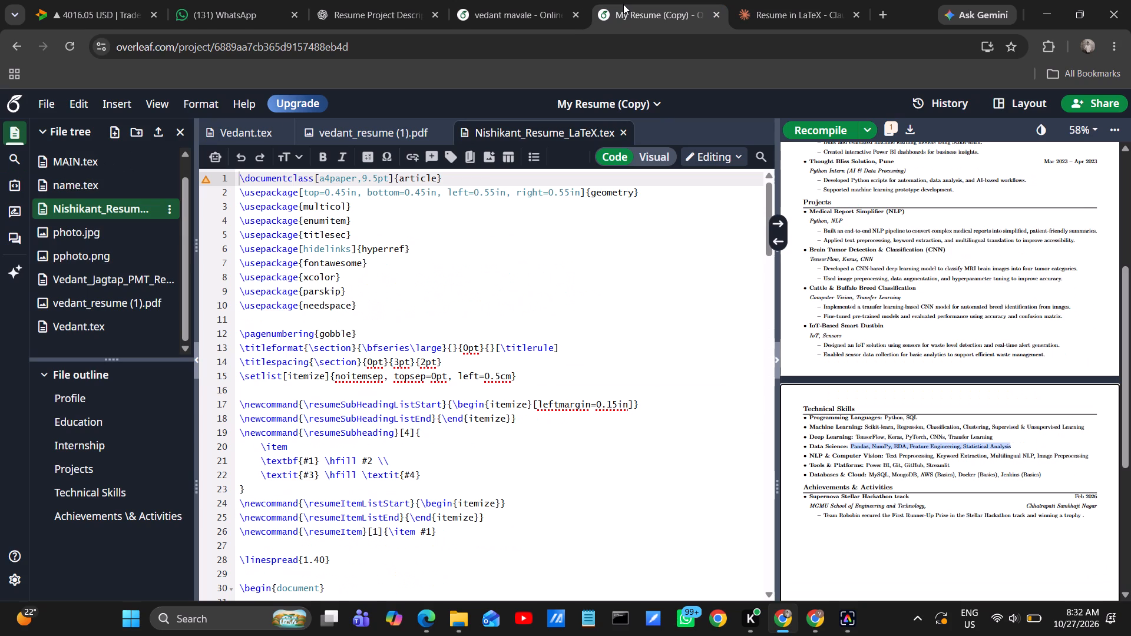
{"action": "scroll", "coordinate": [885, 463], "scroll_direction": "down", "scroll_amount": 1}
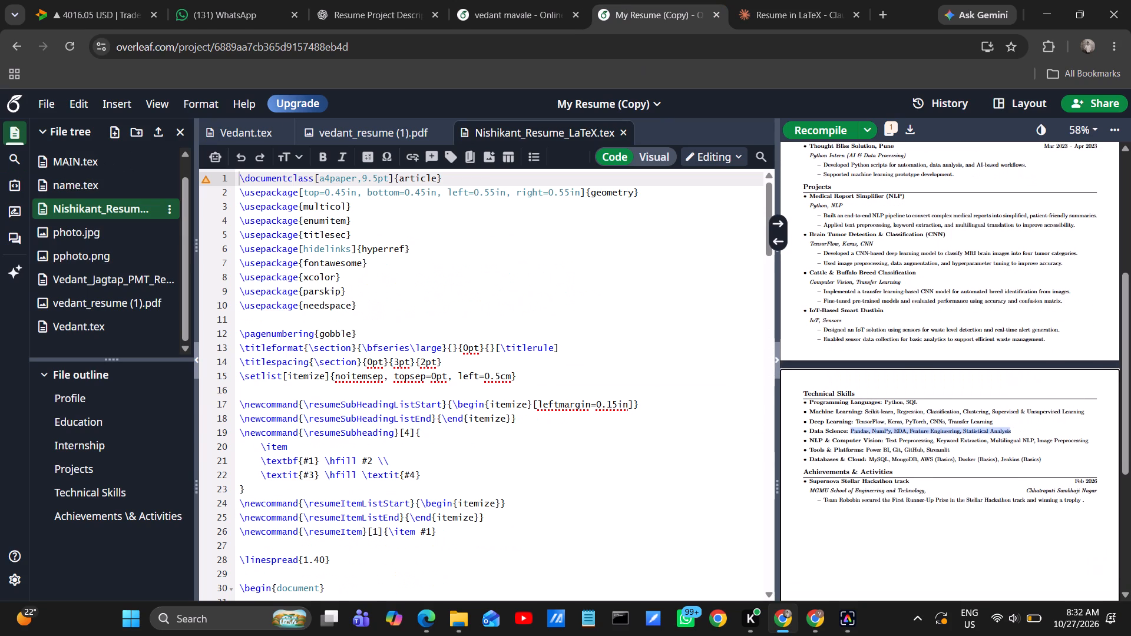
{"action": "scroll", "coordinate": [885, 463], "scroll_direction": "down", "scroll_amount": 1}
{"action": "left_click", "coordinate": [910, 435]}
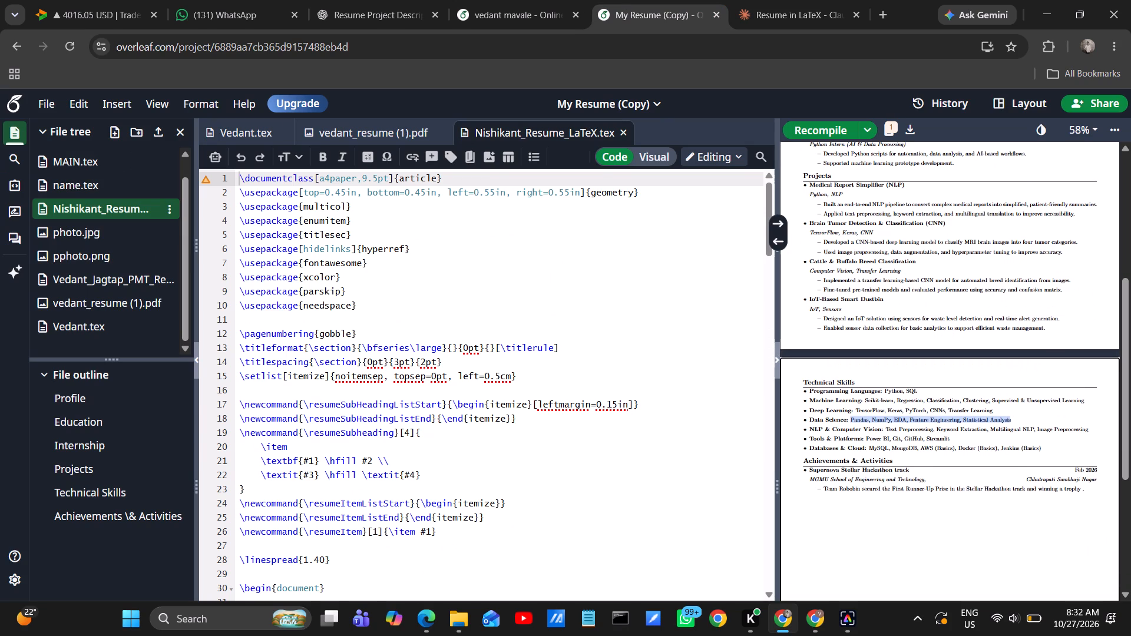
{"action": "left_click_drag", "start_coordinate": [807, 438], "coordinate": [880, 438]}
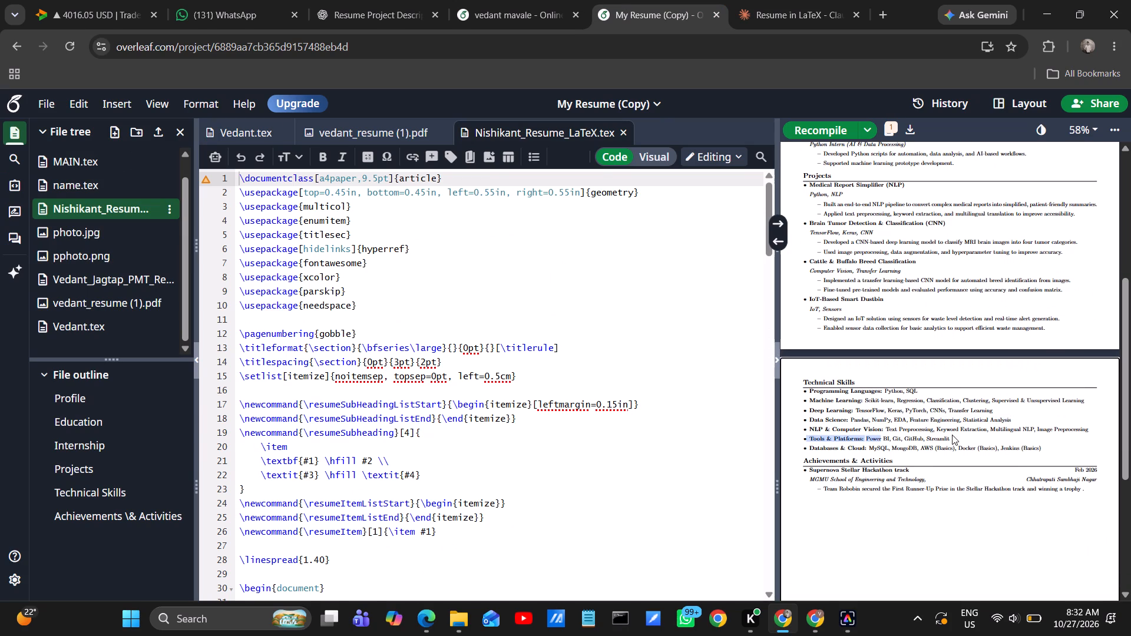
{"action": "left_click", "coordinate": [955, 436]}
{"action": "left_click_drag", "start_coordinate": [953, 439], "coordinate": [907, 443]}
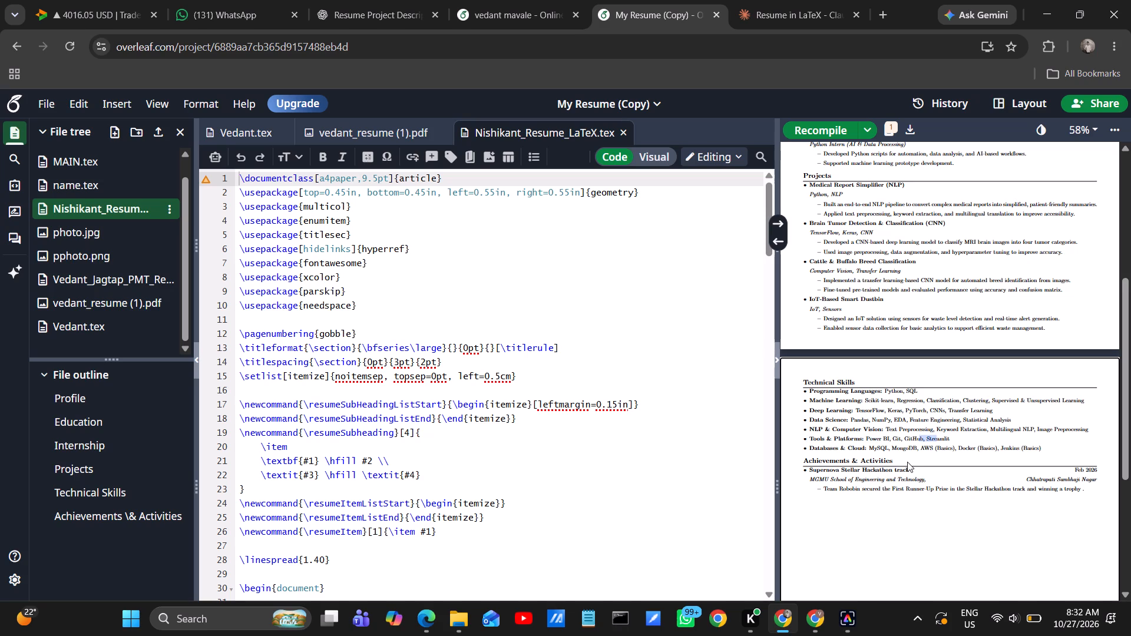
{"action": "left_click", "coordinate": [907, 462]}
{"action": "left_click_drag", "start_coordinate": [809, 449], "coordinate": [936, 445]}
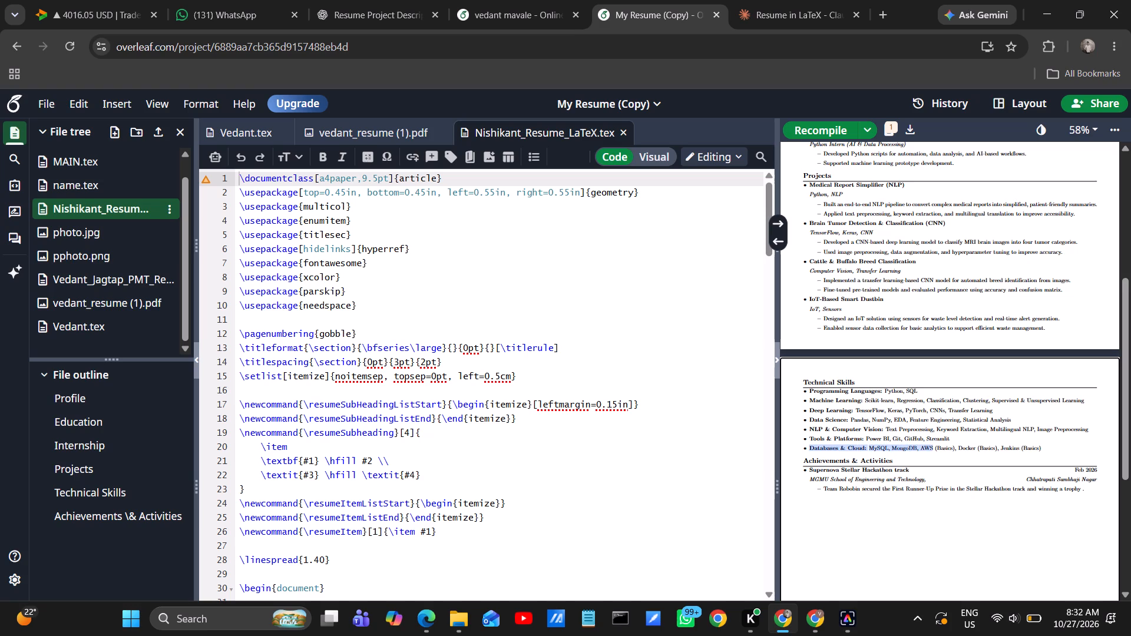
{"action": "left_click_drag", "start_coordinate": [936, 445], "coordinate": [954, 445]}
{"action": "key", "text": "ctrl+c"}
Add a \skill entry below AI Tools/Platforms in the edited resume and insert the copied Databases & Cloud text as its skill list.
{"action": "left_click", "coordinate": [516, 0]}
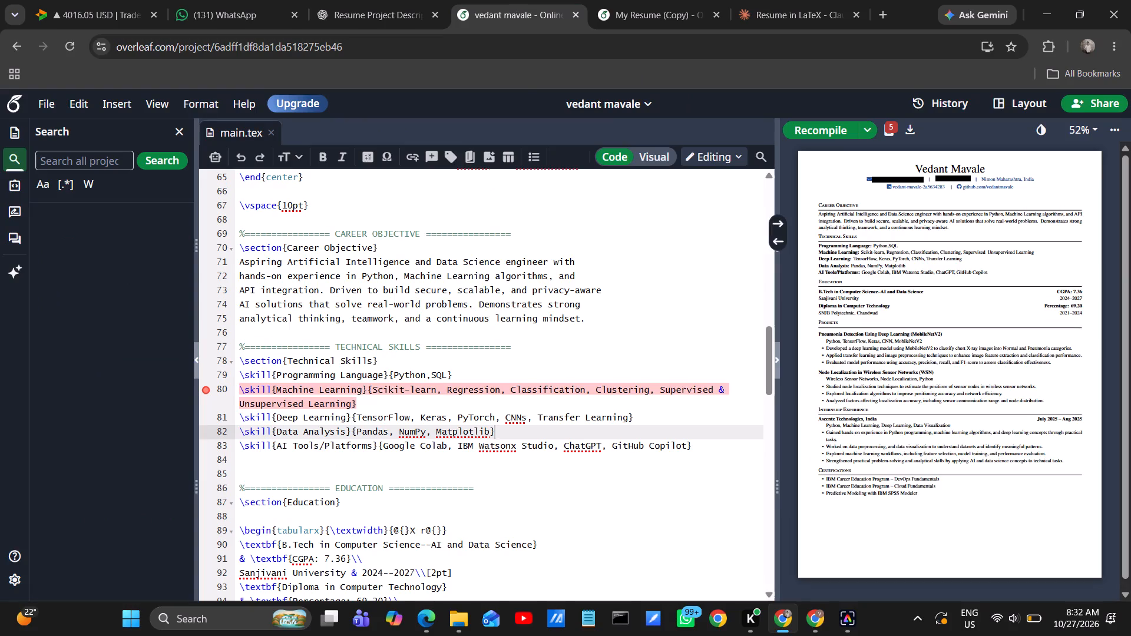
{"action": "left_click", "coordinate": [709, 445]}
{"action": "key", "text": "Return"}
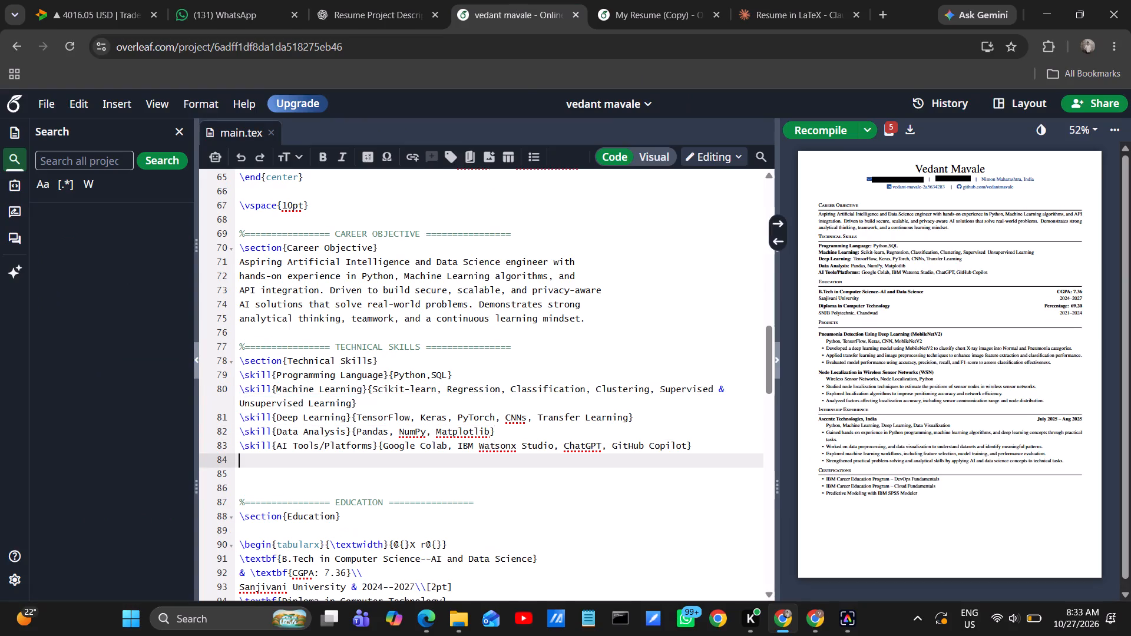
{"action": "key", "text": "backslash"}
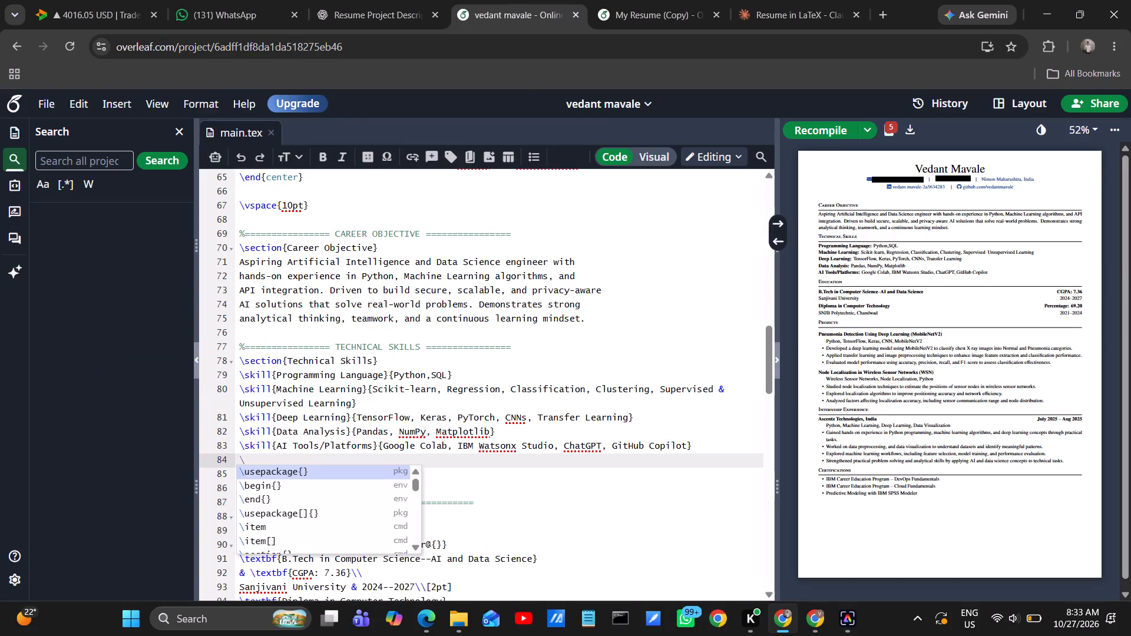
{"action": "type", "text": "sk"}
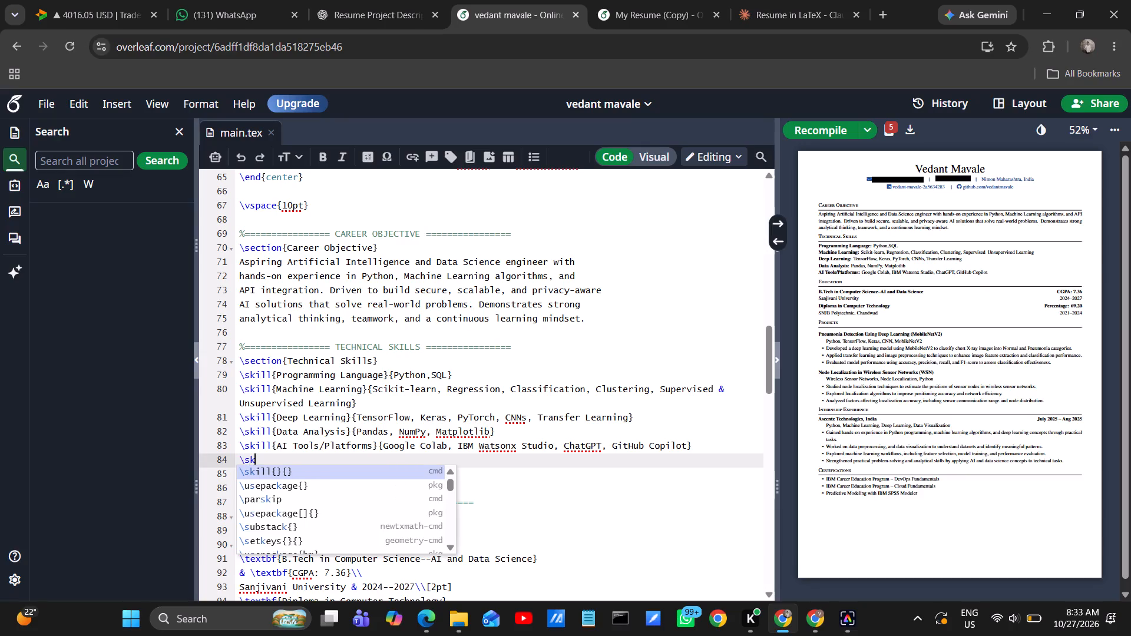
{"action": "key", "text": "Tab"}
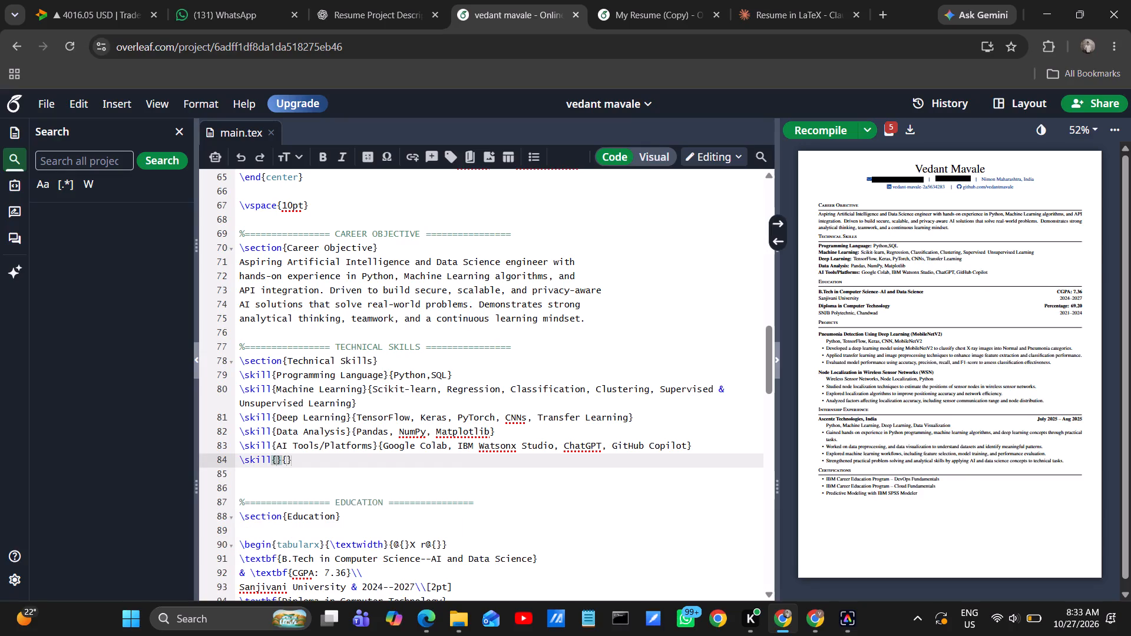
{"action": "key", "text": "Right"}
{"action": "key", "text": "Right"}
{"action": "key", "text": "ctrl+v"}
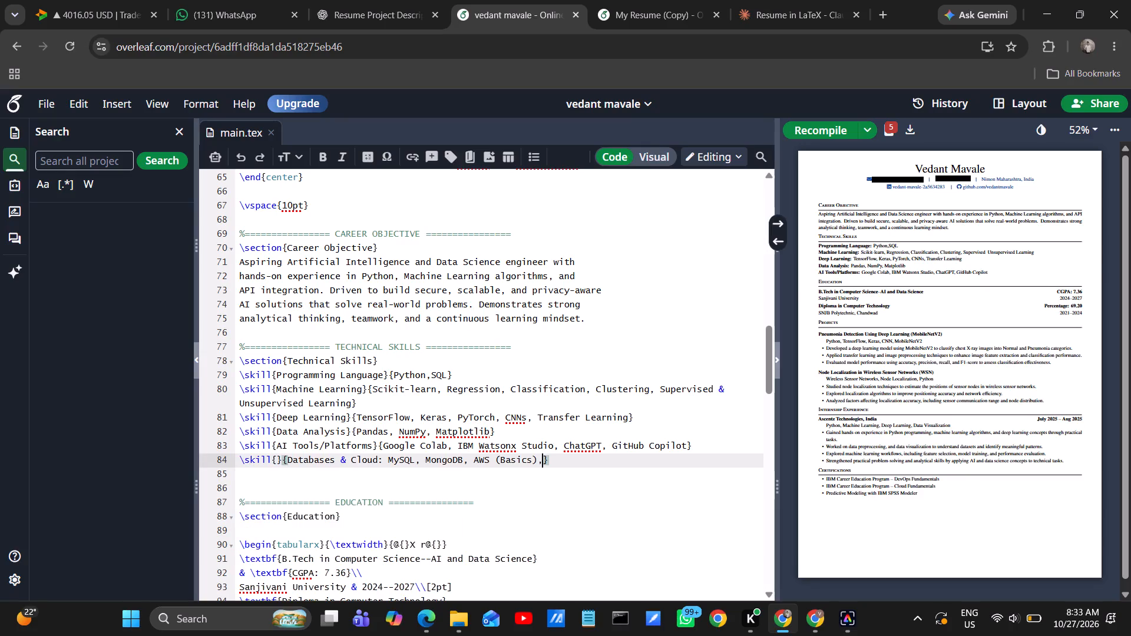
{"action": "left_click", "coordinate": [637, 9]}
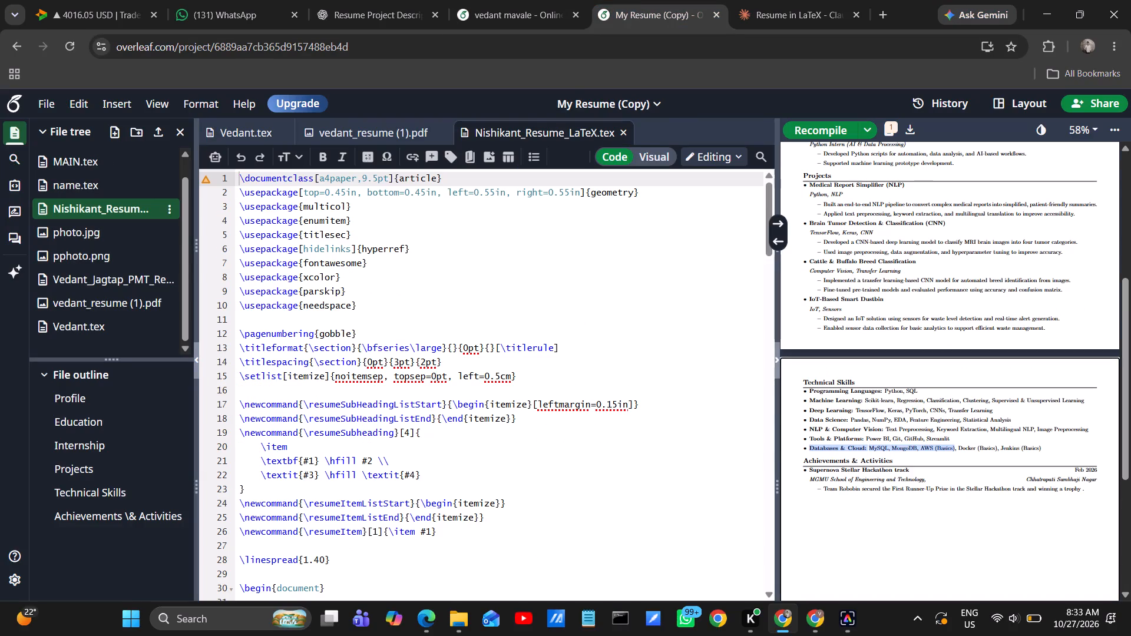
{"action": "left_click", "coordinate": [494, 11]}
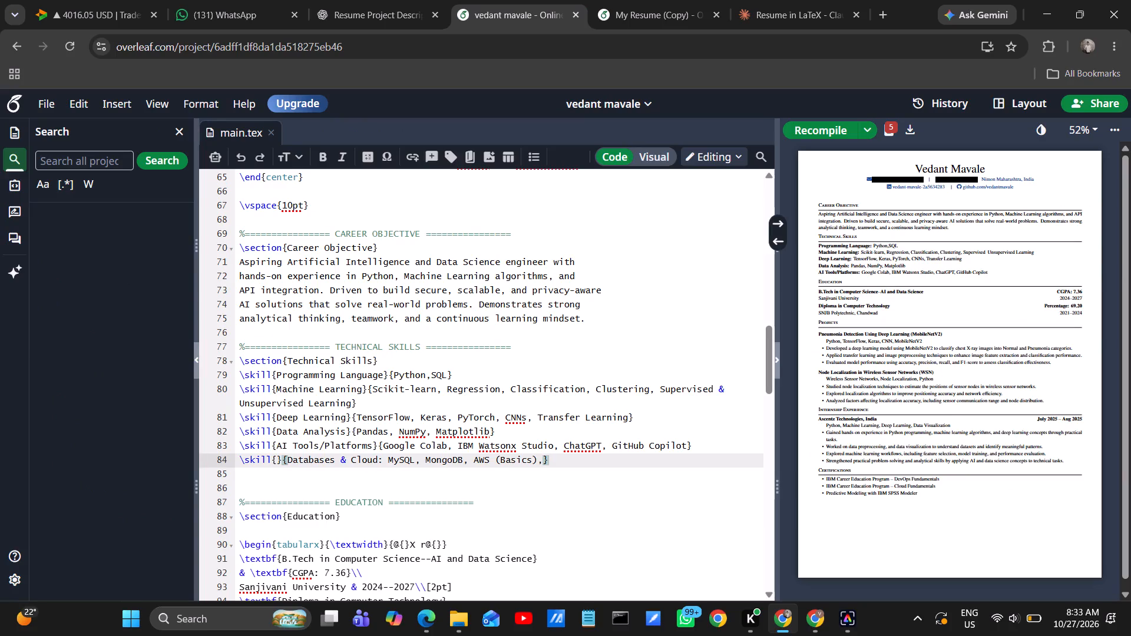
Move "Databases & Cloud" out of the new entry's skill list into its empty category name, dropping the leftover colon and space.
{"action": "left_click", "coordinate": [381, 461]}
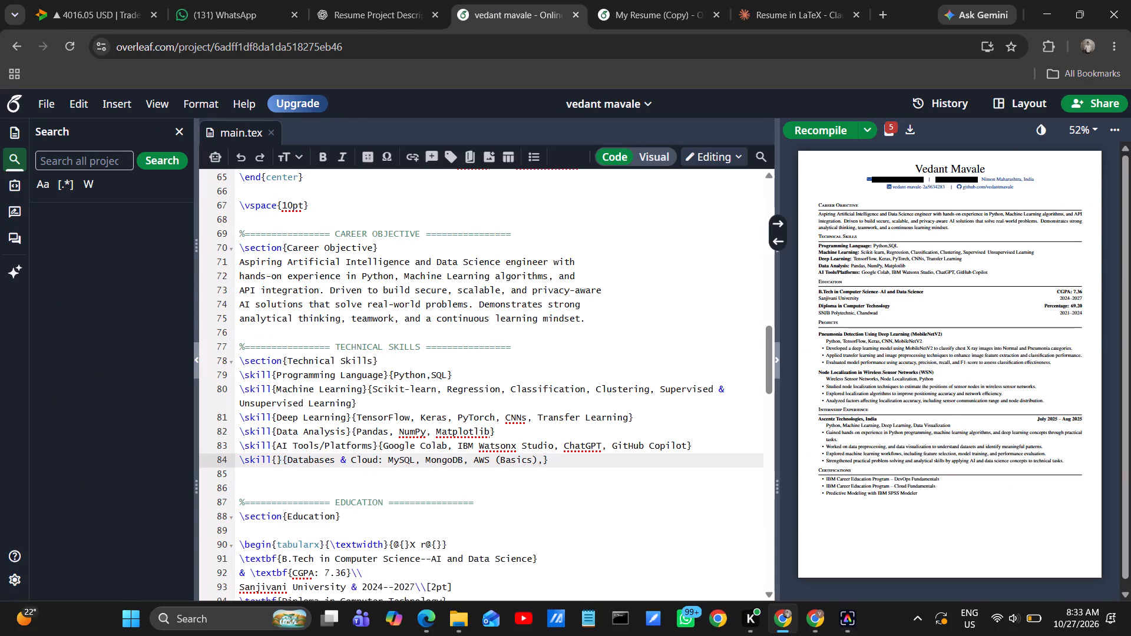
{"action": "left_click_drag", "start_coordinate": [286, 458], "coordinate": [361, 459]}
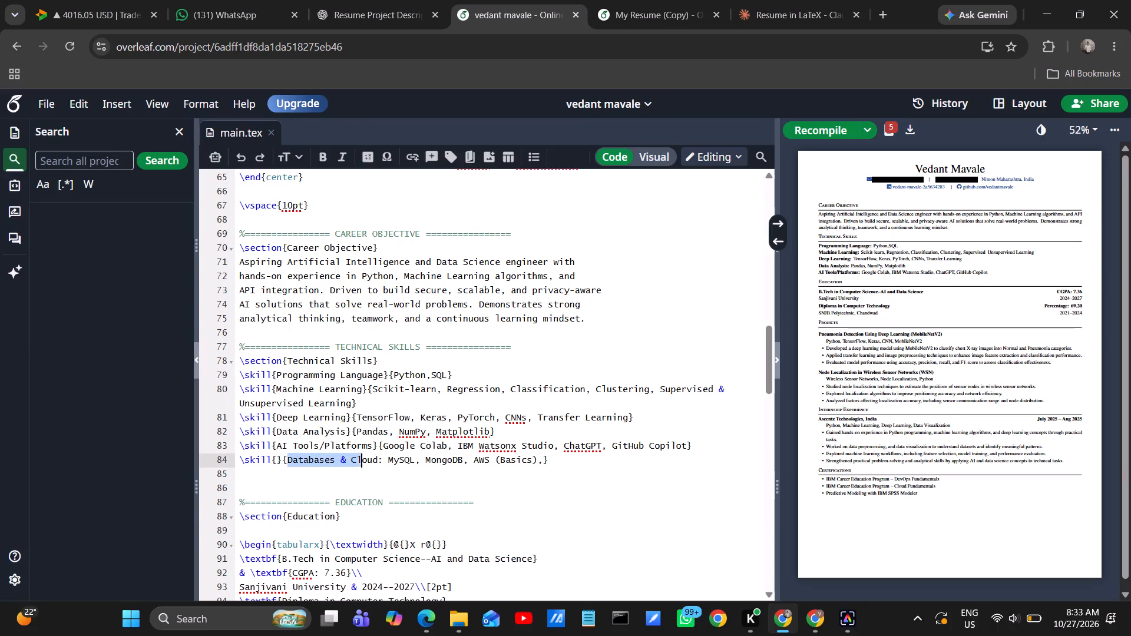
{"action": "left_click_drag", "start_coordinate": [361, 459], "coordinate": [377, 459]}
{"action": "key", "text": "ctrl+c"}
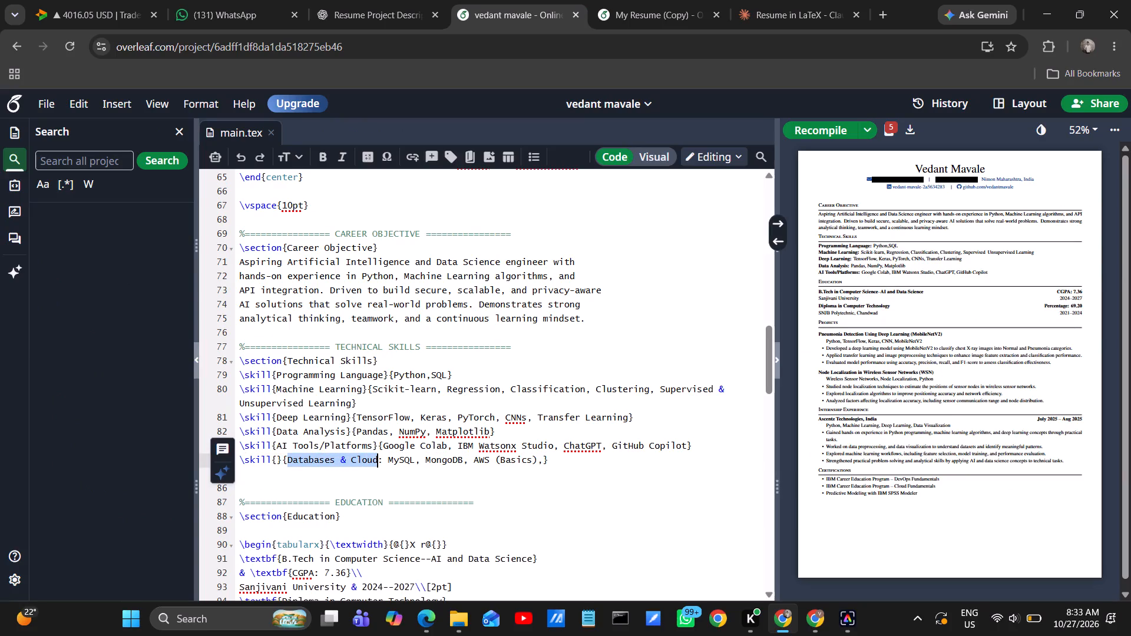
{"action": "key", "text": "BackSpace"}
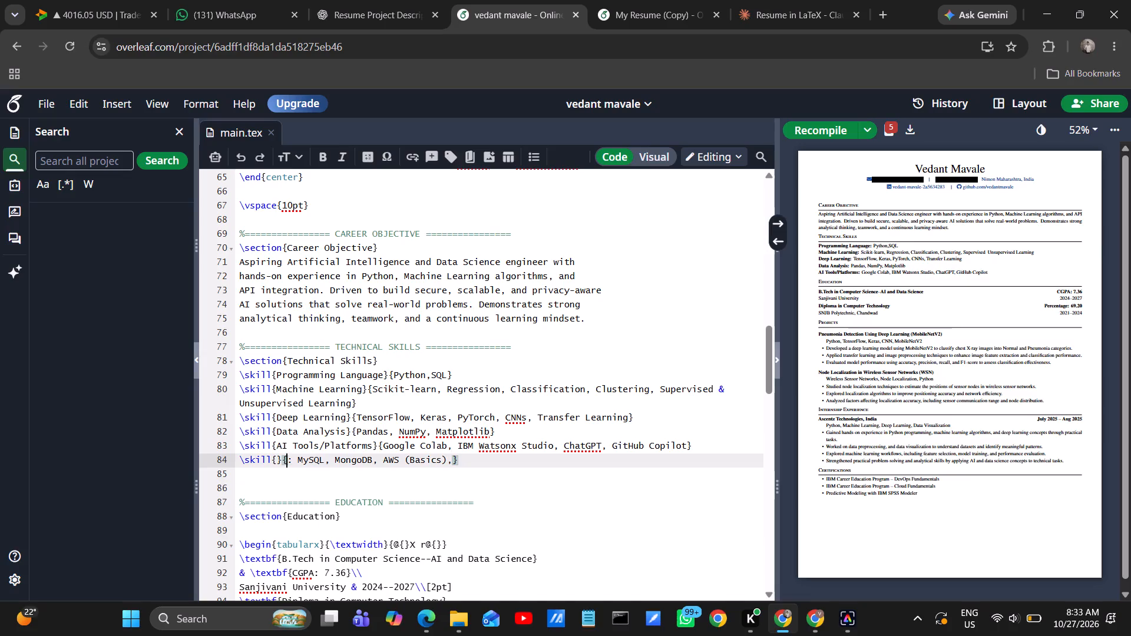
{"action": "key", "text": "Right"}
{"action": "key", "text": "Right"}
{"action": "key", "text": "BackSpace"}
{"action": "key", "text": "BackSpace"}
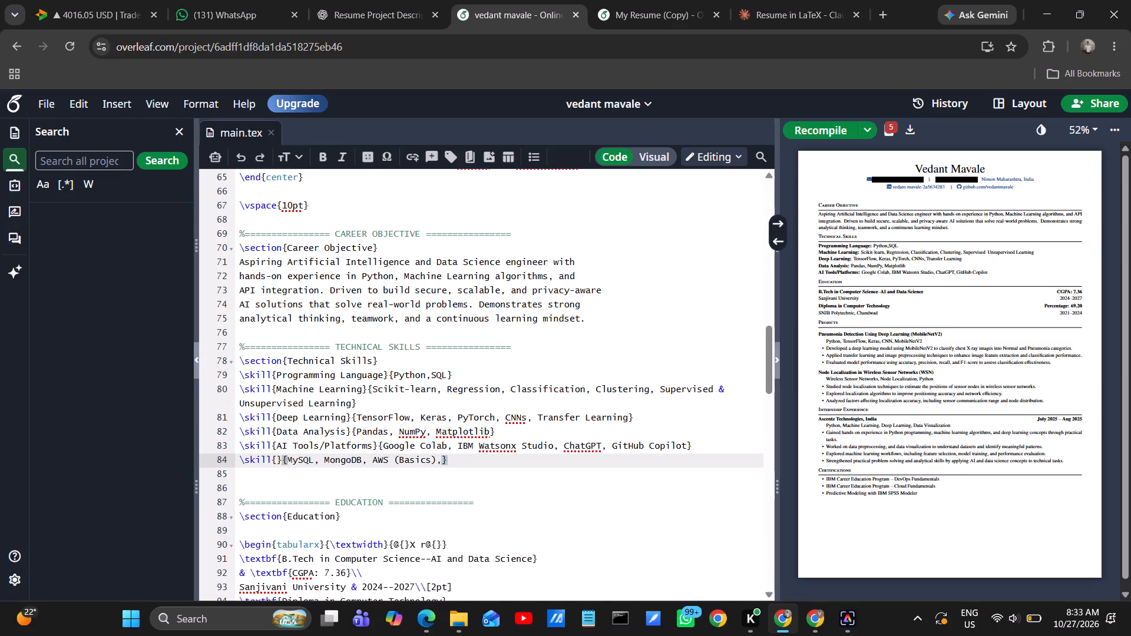
{"action": "key", "text": "Left"}
{"action": "key", "text": "Left"}
{"action": "key", "text": "ctrl+v"}
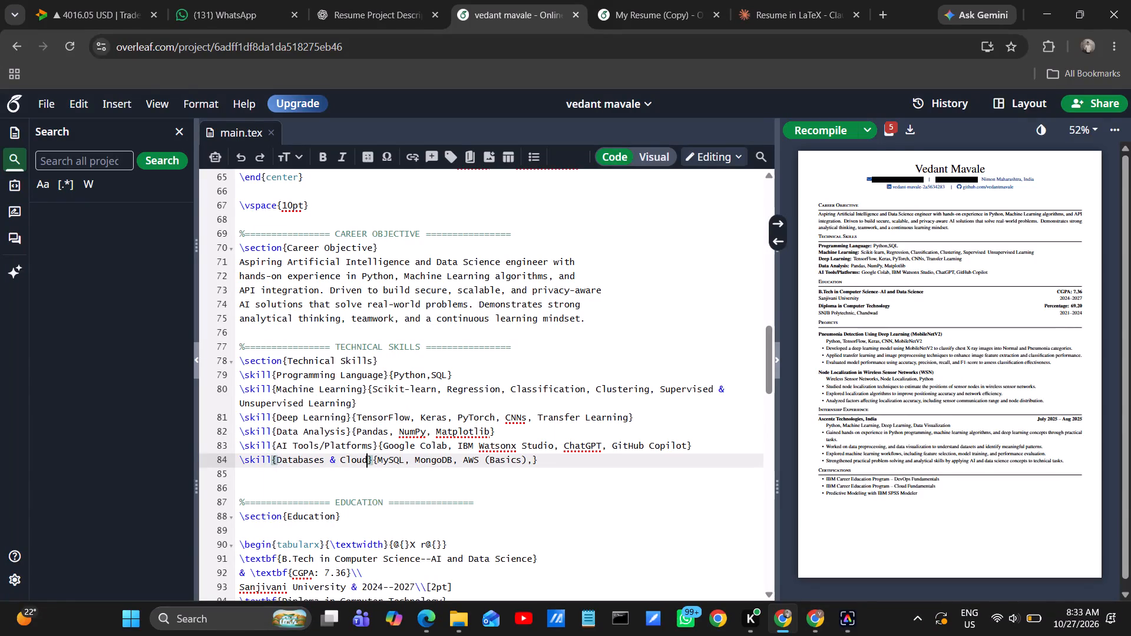
Remove "(Basics)" and the trailing comma after AWS in the Databases & Cloud entry and recompile the resume.
{"action": "left_click", "coordinate": [524, 460]}
{"action": "key", "text": "BackSpace"}
{"action": "key", "text": "BackSpace"}
{"action": "key", "text": "BackSpace"}
{"action": "key", "text": "BackSpace"}
{"action": "key", "text": "BackSpace"}
{"action": "key", "text": "BackSpace"}
{"action": "key", "text": "BackSpace"}
{"action": "key", "text": "BackSpace"}
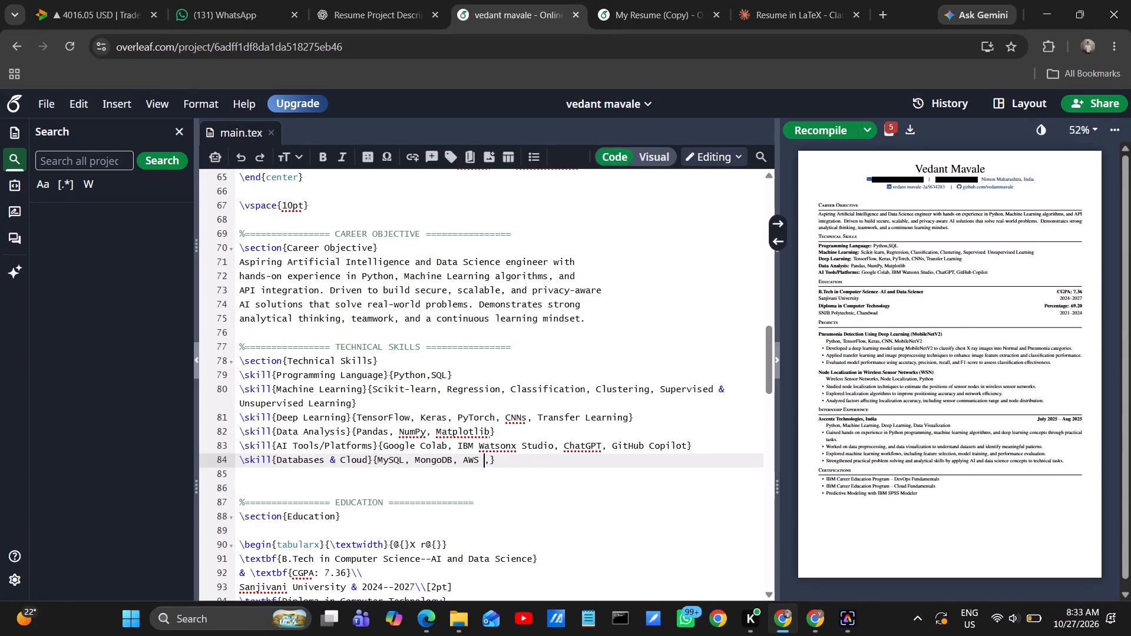
{"action": "key", "text": "BackSpace"}
{"action": "key", "text": "Right"}
{"action": "key", "text": "BackSpace"}
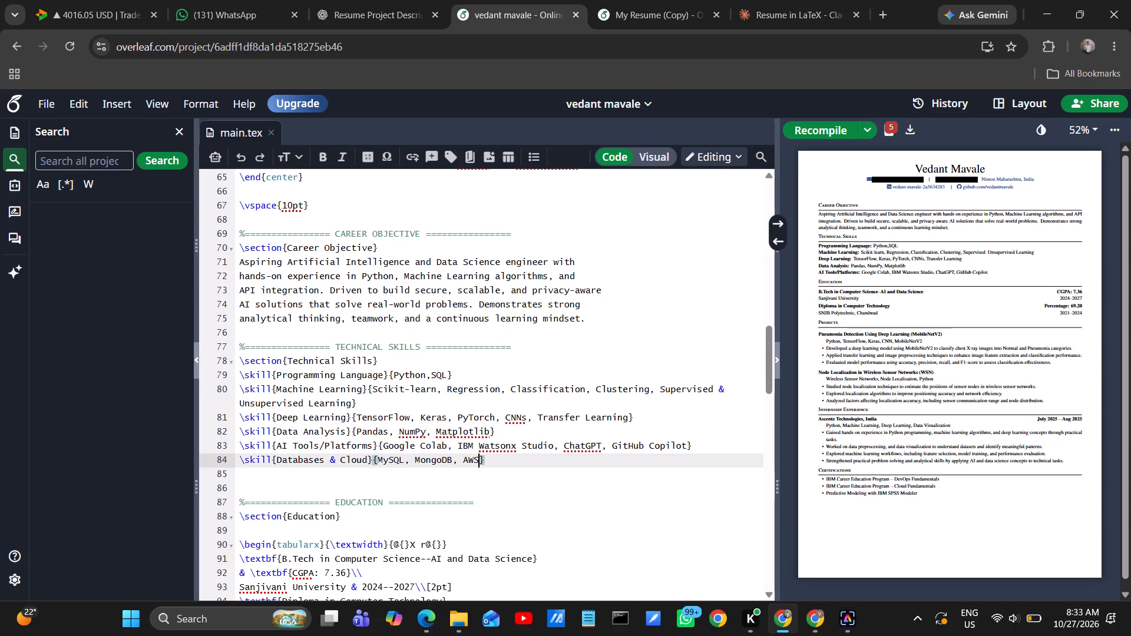
{"action": "left_click", "coordinate": [819, 138]}
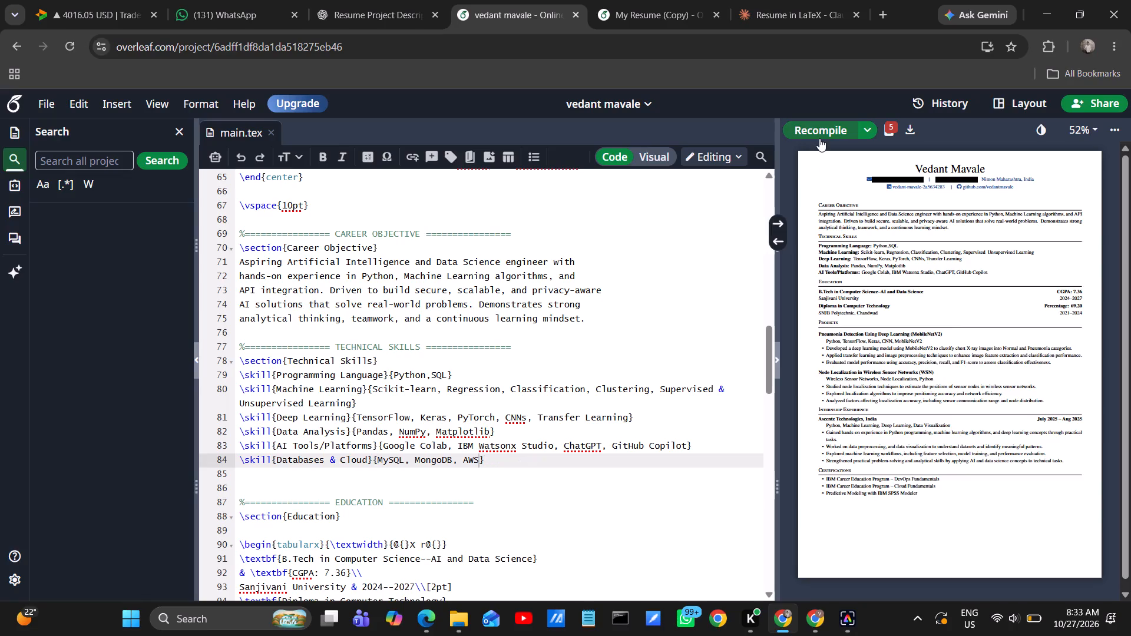
{"action": "left_click", "coordinate": [819, 135]}
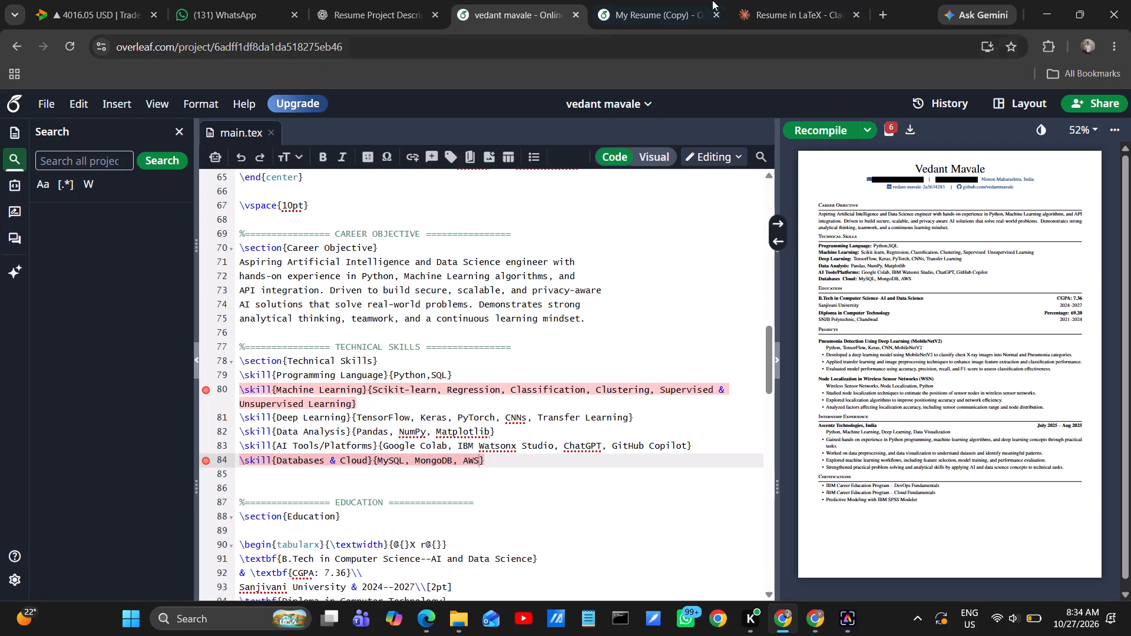
Copy the Feature Engineering and Statistical Analysis items from the Data Science line of the compiled resume in My Resume (Copy).
{"action": "left_click", "coordinate": [672, 0]}
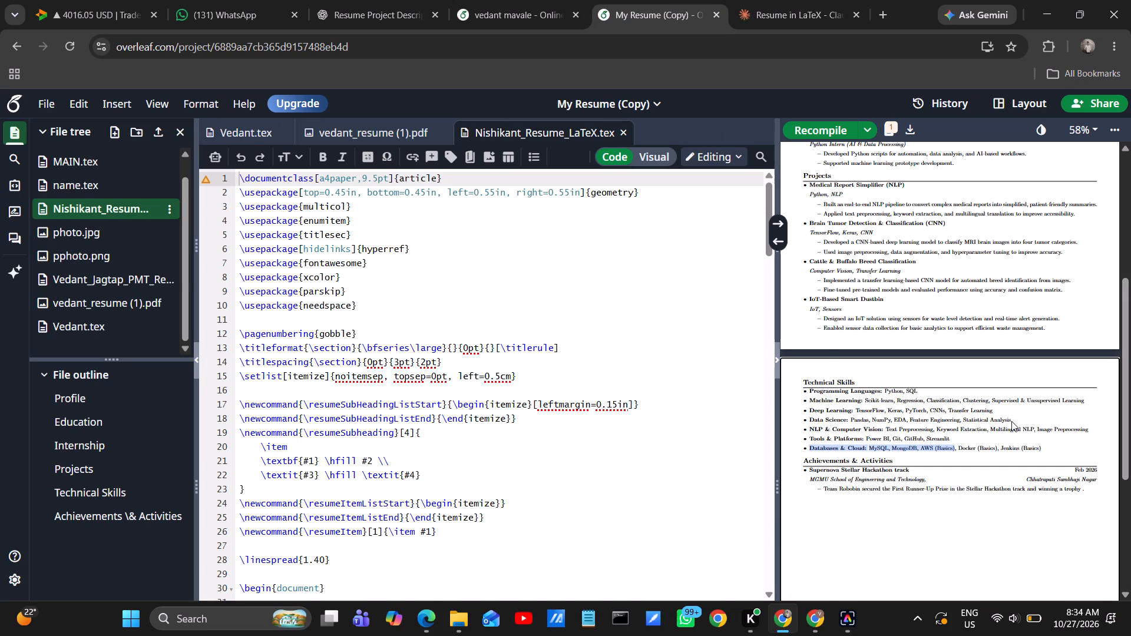
{"action": "left_click_drag", "start_coordinate": [1011, 421], "coordinate": [985, 421]}
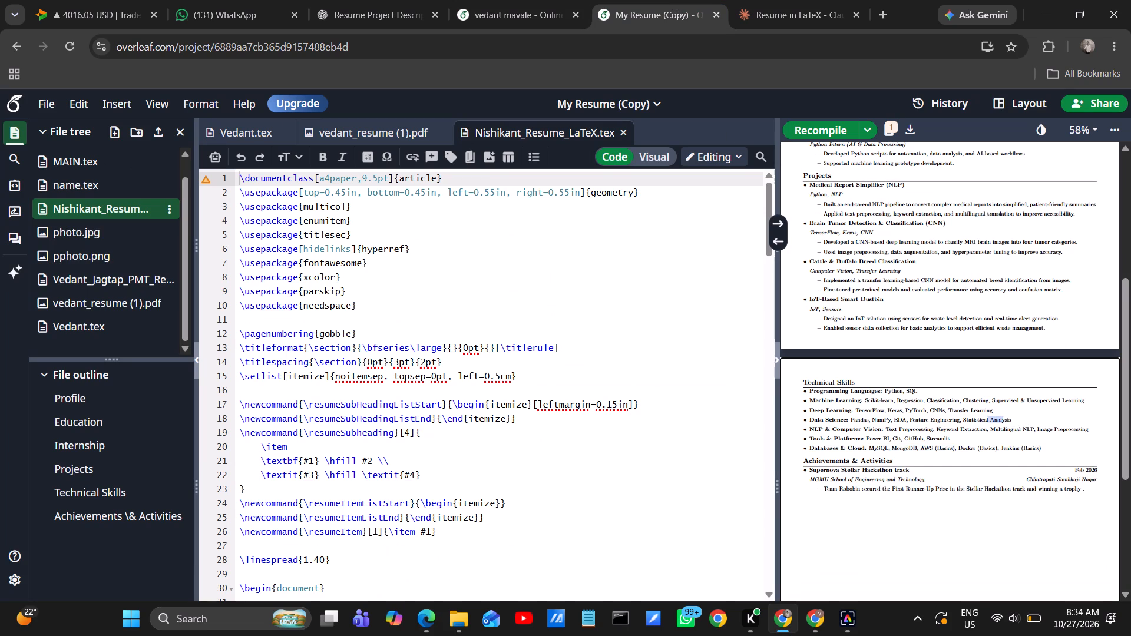
{"action": "left_click_drag", "start_coordinate": [985, 421], "coordinate": [968, 421]}
{"action": "left_click_drag", "start_coordinate": [1018, 421], "coordinate": [1024, 420]}
{"action": "left_click_drag", "start_coordinate": [1024, 420], "coordinate": [961, 419]}
{"action": "left_click_drag", "start_coordinate": [961, 419], "coordinate": [918, 419]}
{"action": "left_click_drag", "start_coordinate": [918, 419], "coordinate": [908, 419]}
{"action": "key", "text": "ctrl+c"}
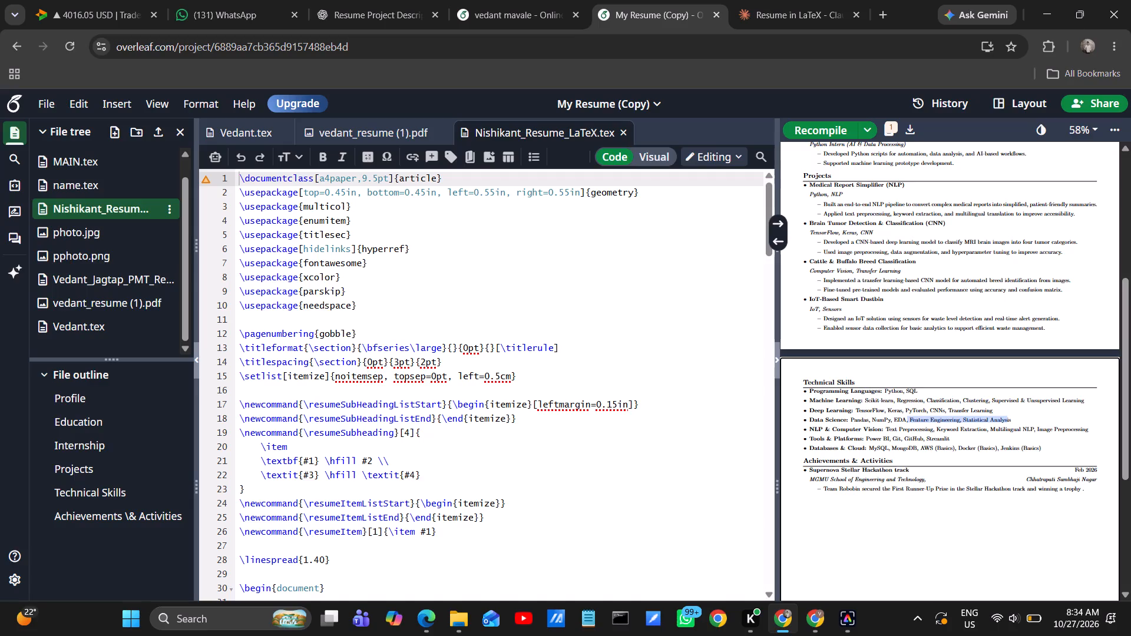
Append a comma and the copied Feature Engineering and Statistical Analysis text after Matplotlib in the edited resume's Data Analysis entry and recompile.
{"action": "left_click", "coordinate": [518, 24]}
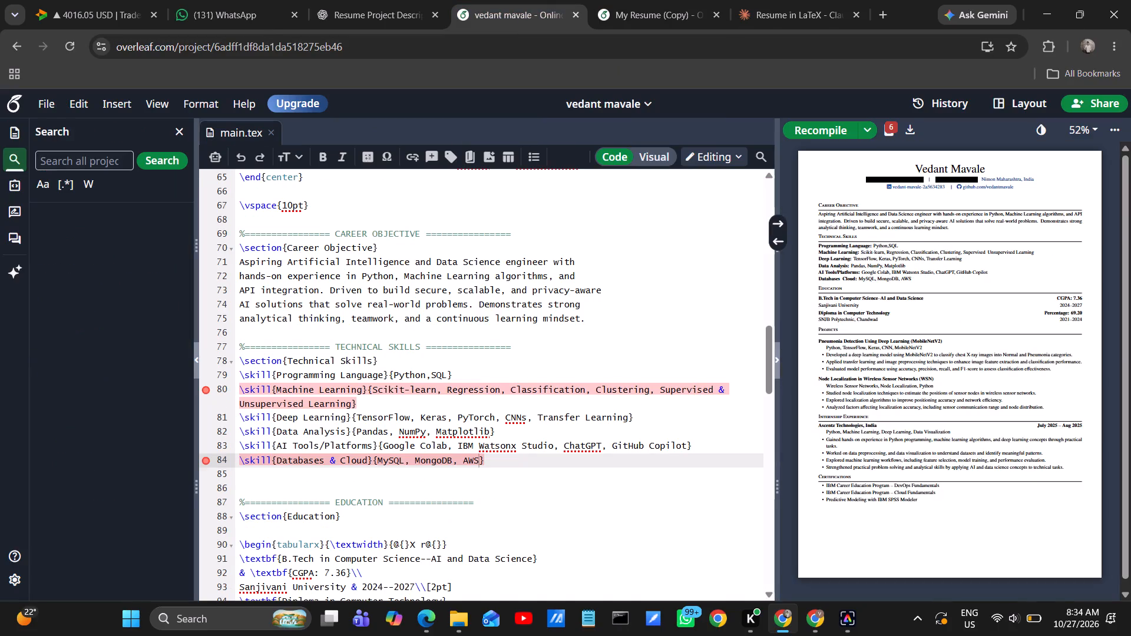
{"action": "left_click", "coordinate": [491, 430]}
{"action": "key", "text": "comma"}
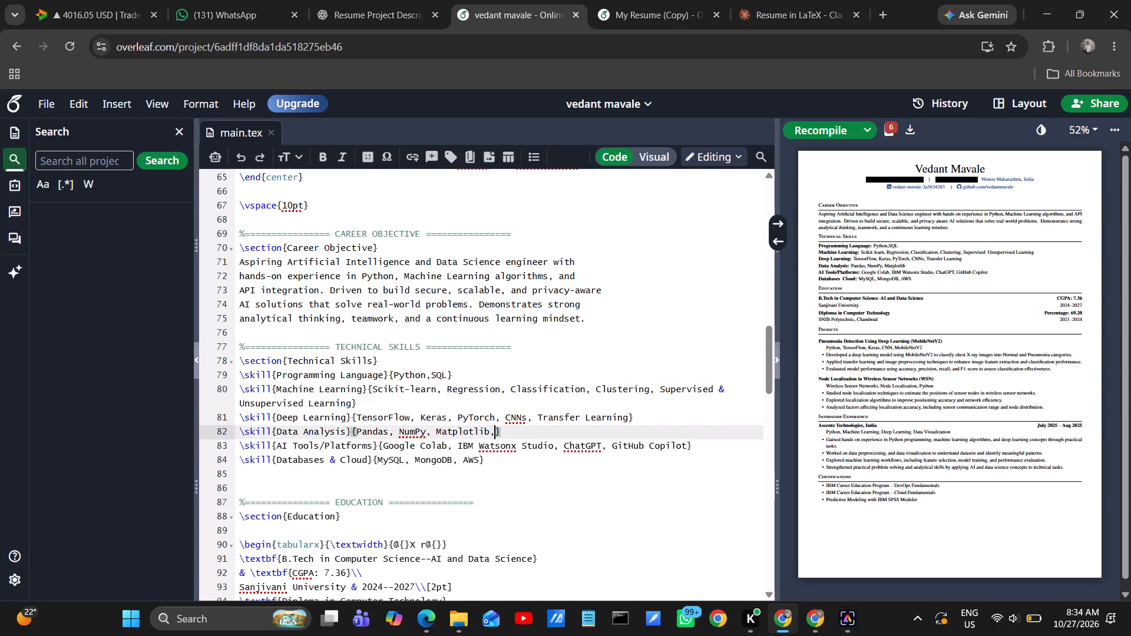
{"action": "key", "text": "ctrl+v"}
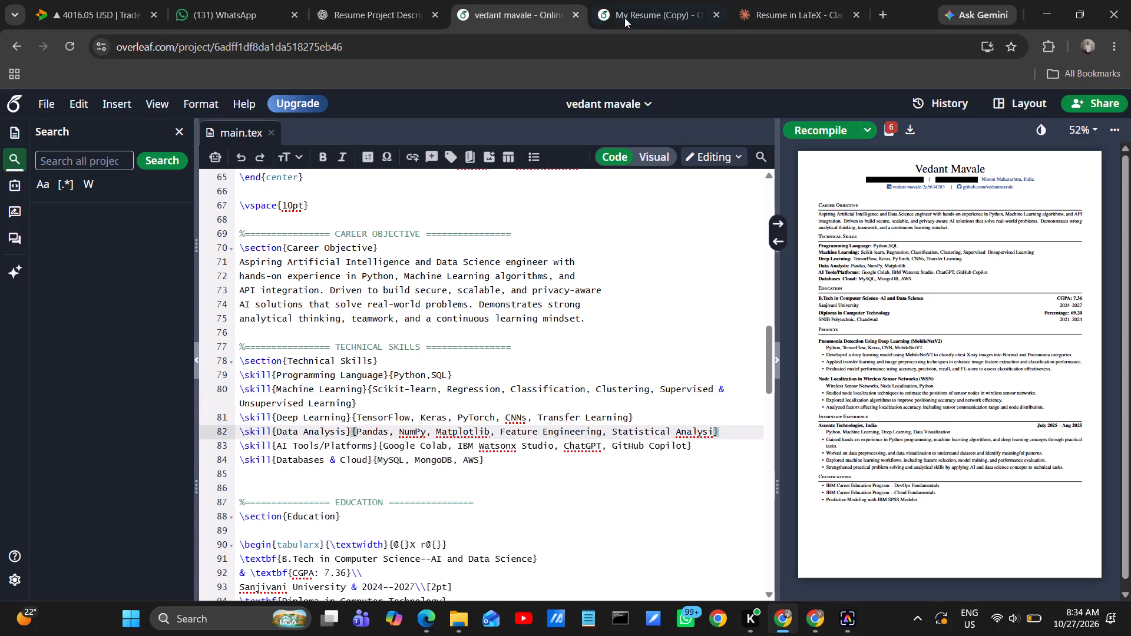
{"action": "left_click", "coordinate": [809, 132]}
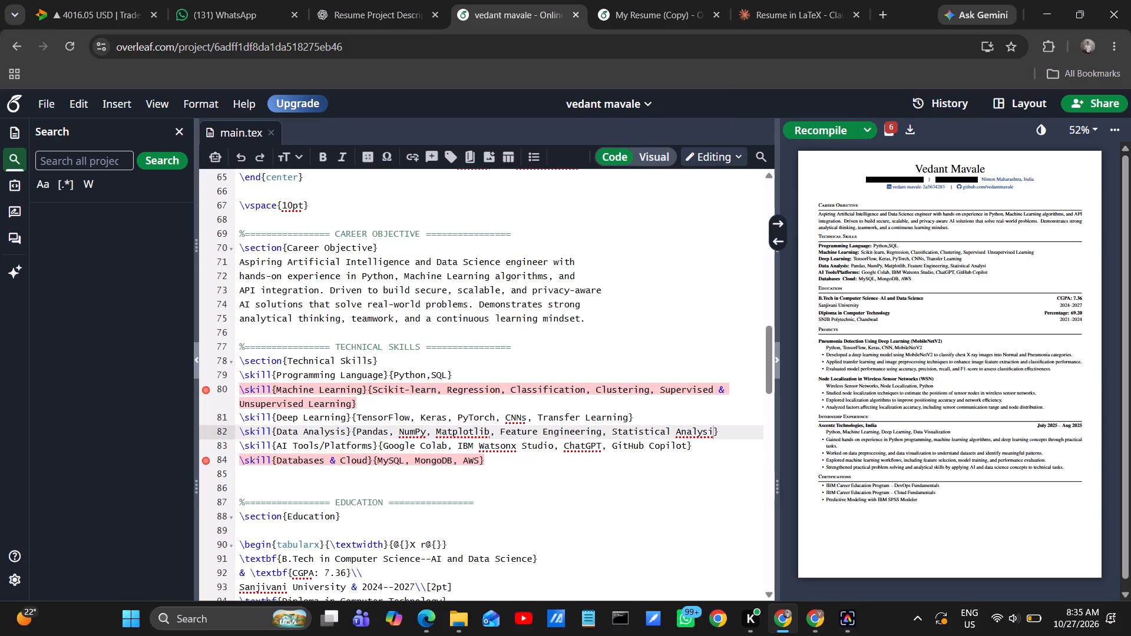
{"action": "scroll", "coordinate": [828, 414], "scroll_direction": "up", "scroll_amount": 1}
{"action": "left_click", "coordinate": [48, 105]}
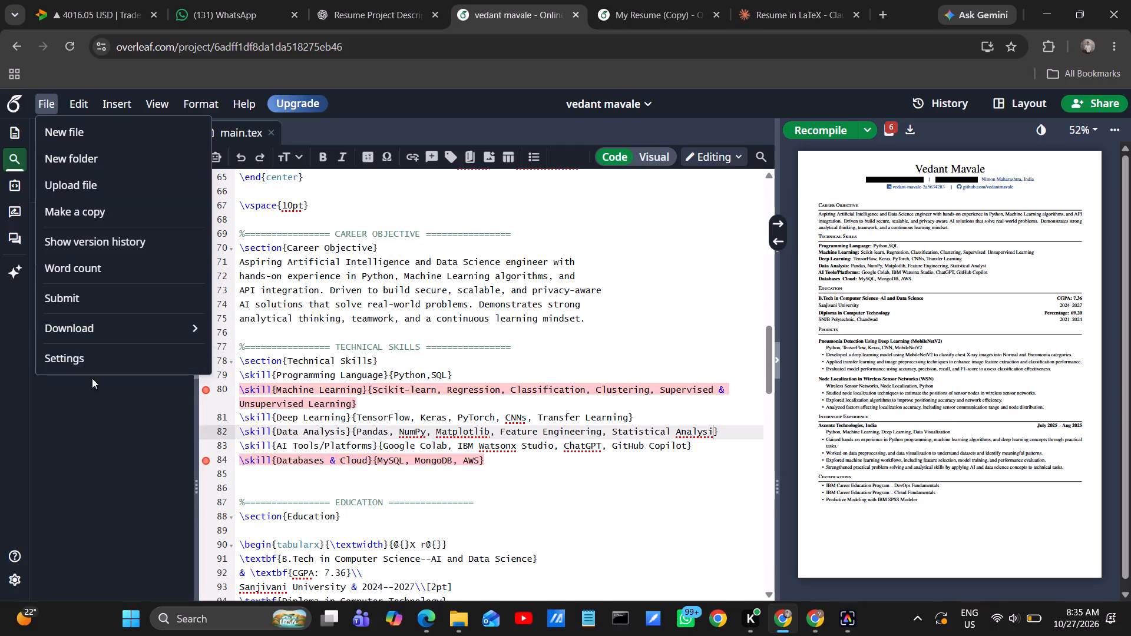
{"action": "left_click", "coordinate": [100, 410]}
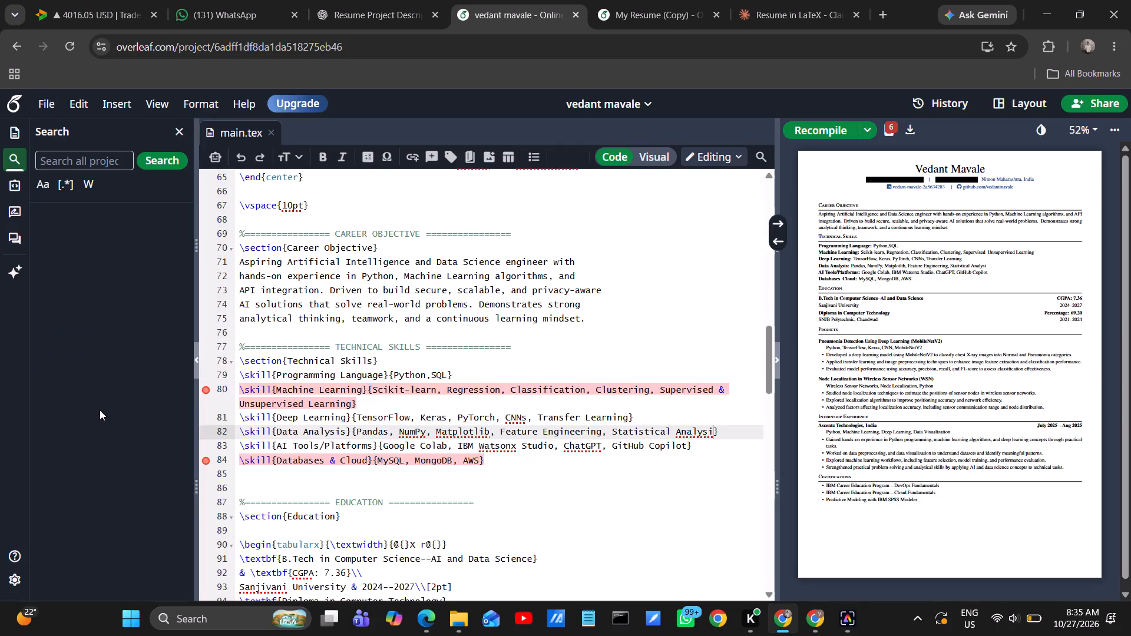
Recompile the edited resume and download it as a PDF.
{"action": "key", "text": "ctrl+s"}
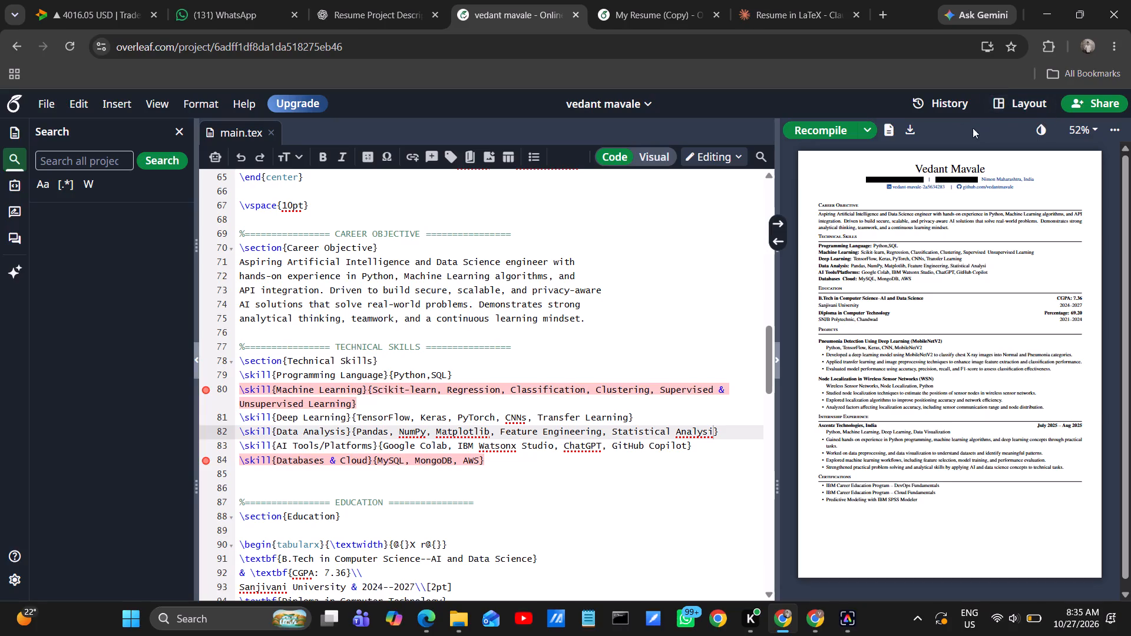
{"action": "left_click", "coordinate": [907, 131]}
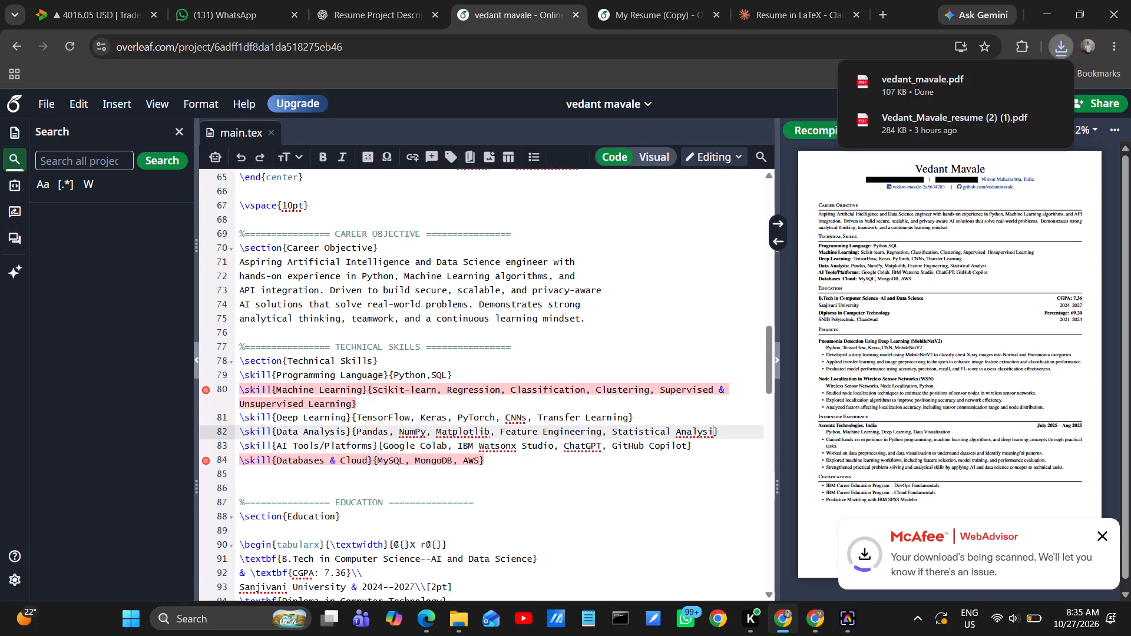
Set the start year of the SNJB Polytechnic diploma in the Education section to 2020.
{"action": "scroll", "coordinate": [610, 373], "scroll_direction": "right", "scroll_amount": 1}
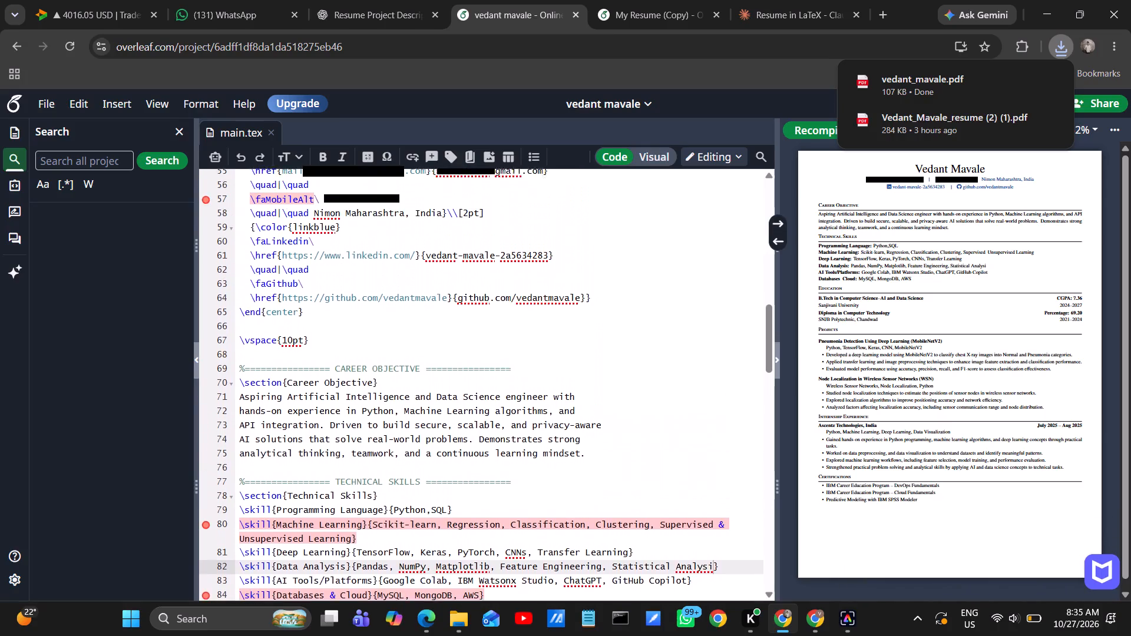
{"action": "scroll", "coordinate": [610, 373], "scroll_direction": "right", "scroll_amount": 1}
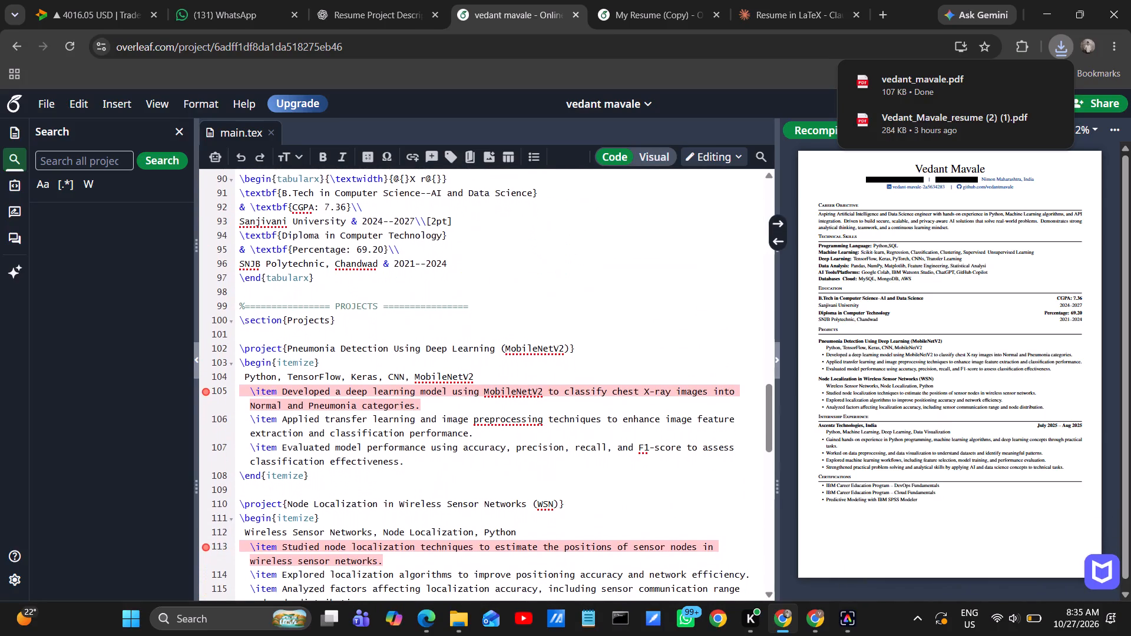
{"action": "scroll", "coordinate": [610, 373], "scroll_direction": "right", "scroll_amount": 1}
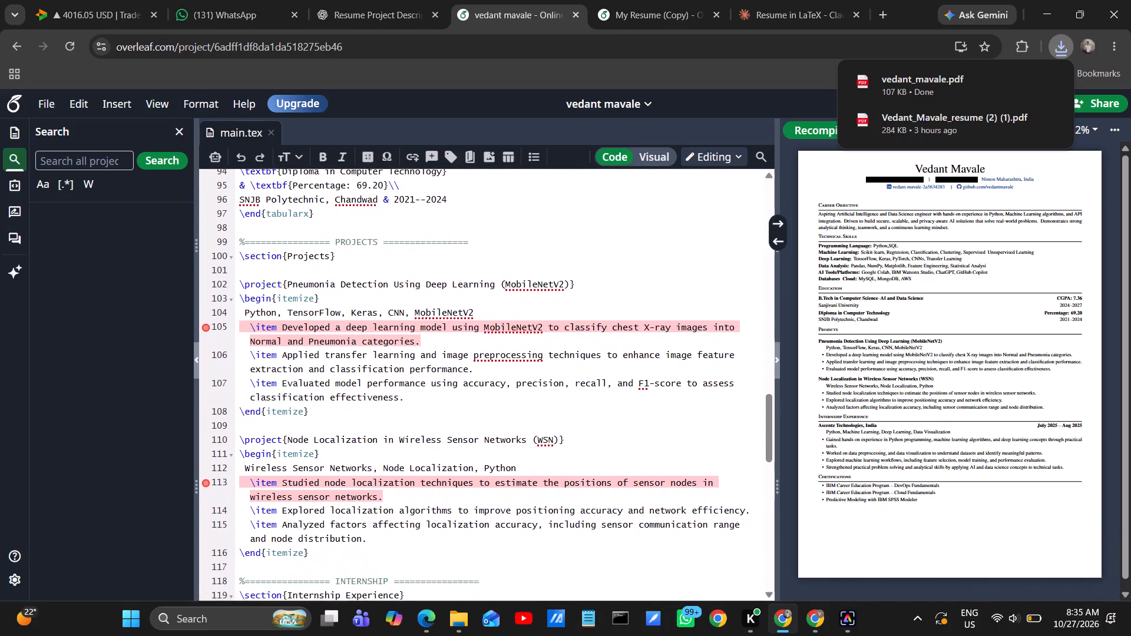
{"action": "scroll", "coordinate": [610, 373], "scroll_direction": "right", "scroll_amount": 1}
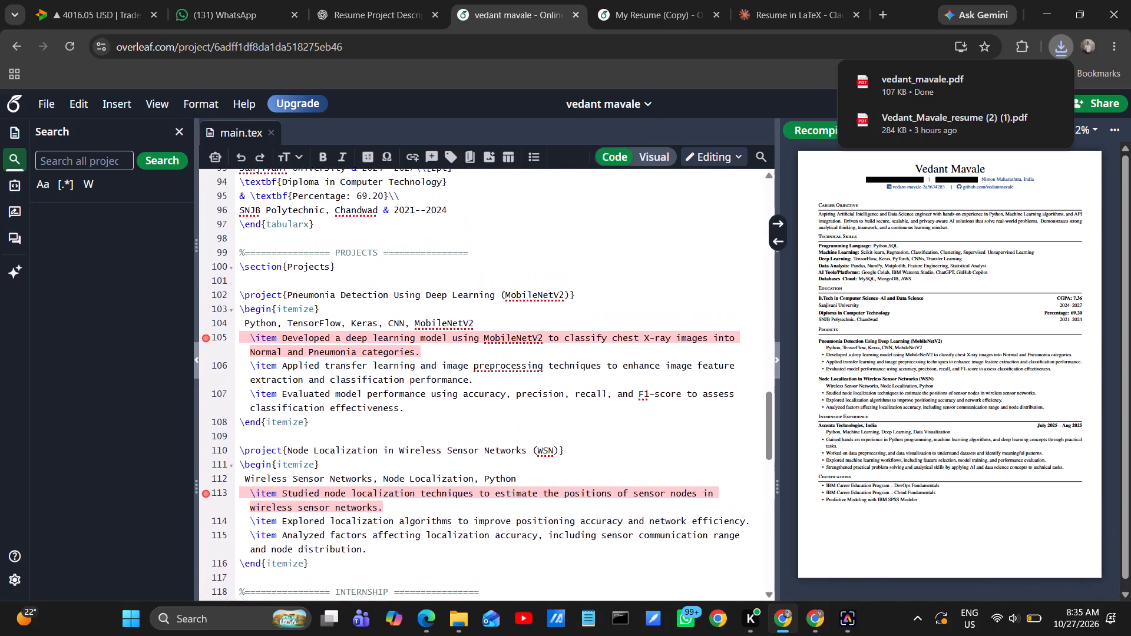
{"action": "scroll", "coordinate": [610, 373], "scroll_direction": "right", "scroll_amount": 1}
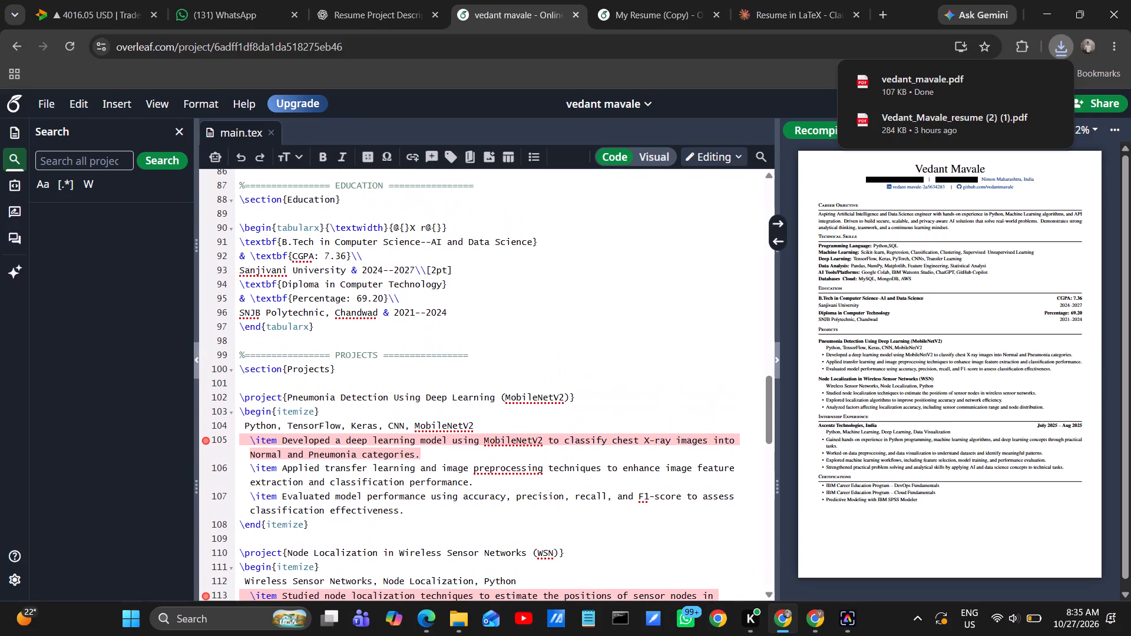
{"action": "left_click", "coordinate": [415, 314]}
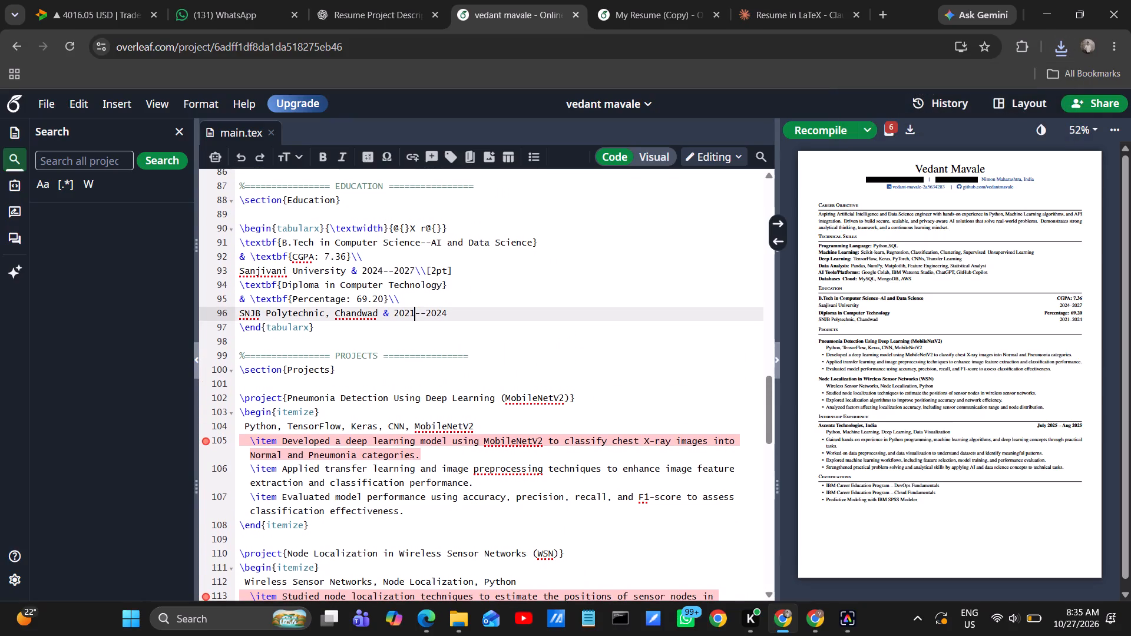
{"action": "key", "text": "BackSpace"}
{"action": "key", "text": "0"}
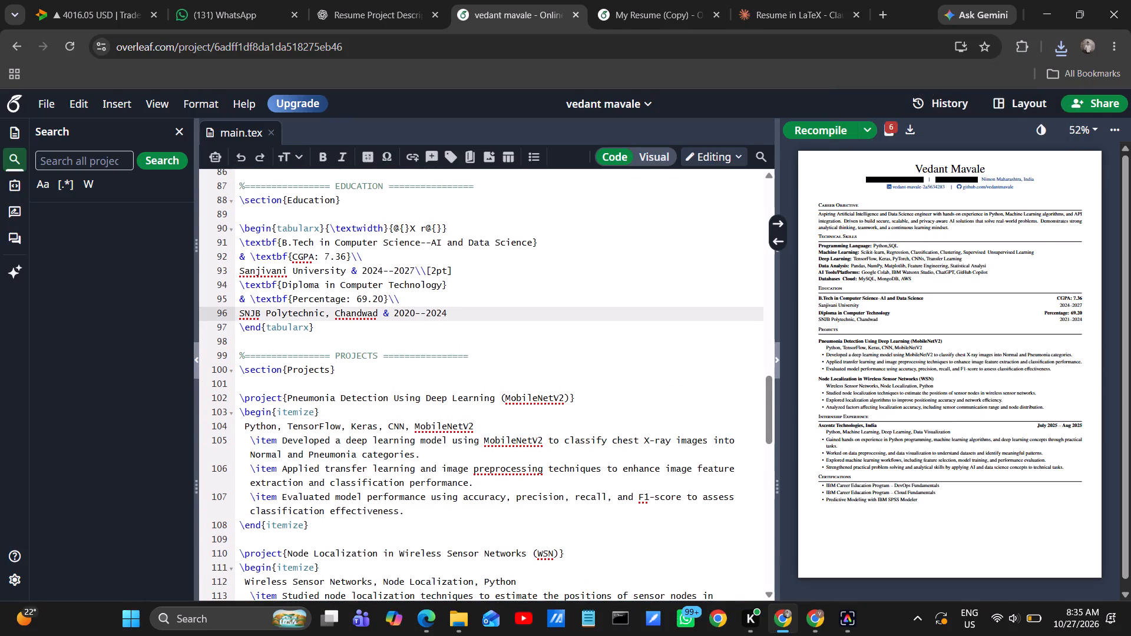
Rename the resume project by appending a space and the letter "o" to its current name.
{"action": "left_click", "coordinate": [639, 101]}
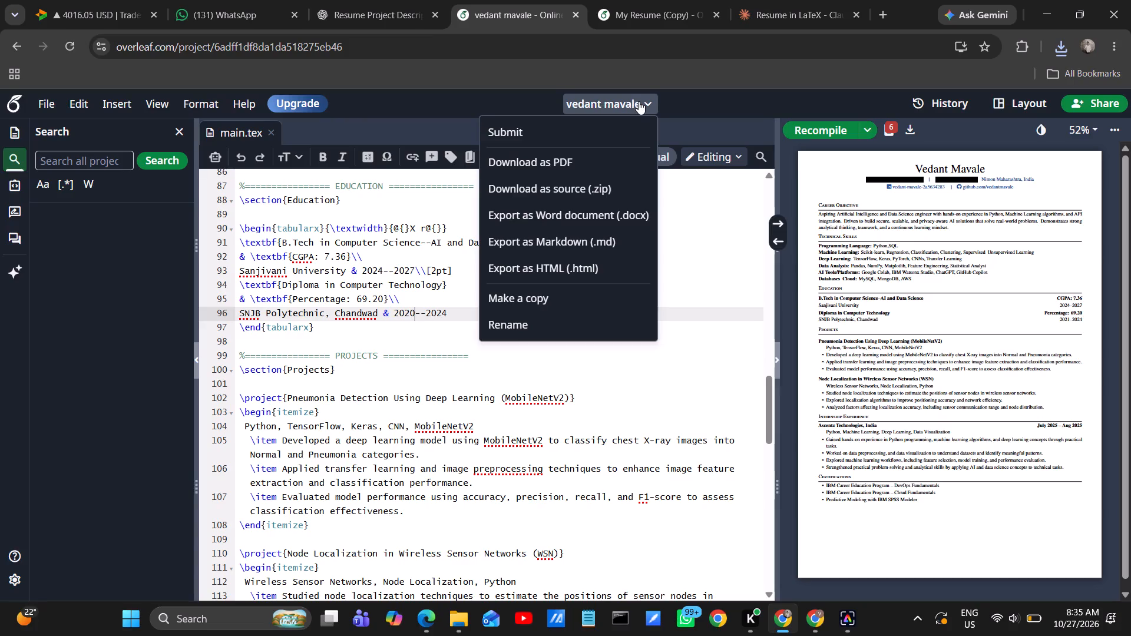
{"action": "left_click", "coordinate": [565, 330]}
{"action": "left_click", "coordinate": [670, 108]}
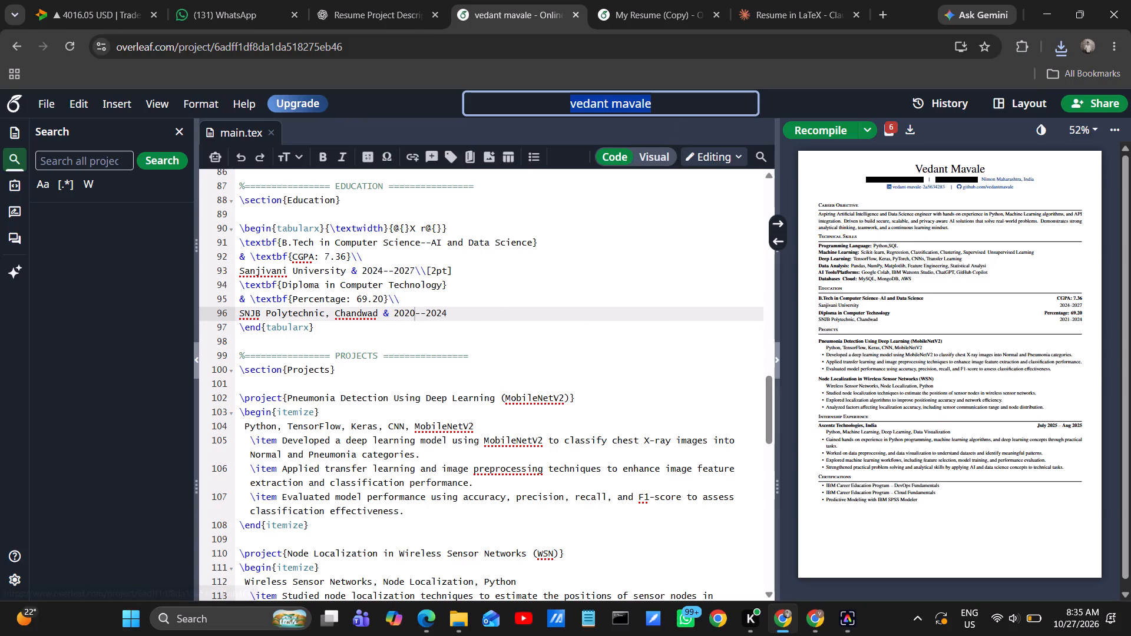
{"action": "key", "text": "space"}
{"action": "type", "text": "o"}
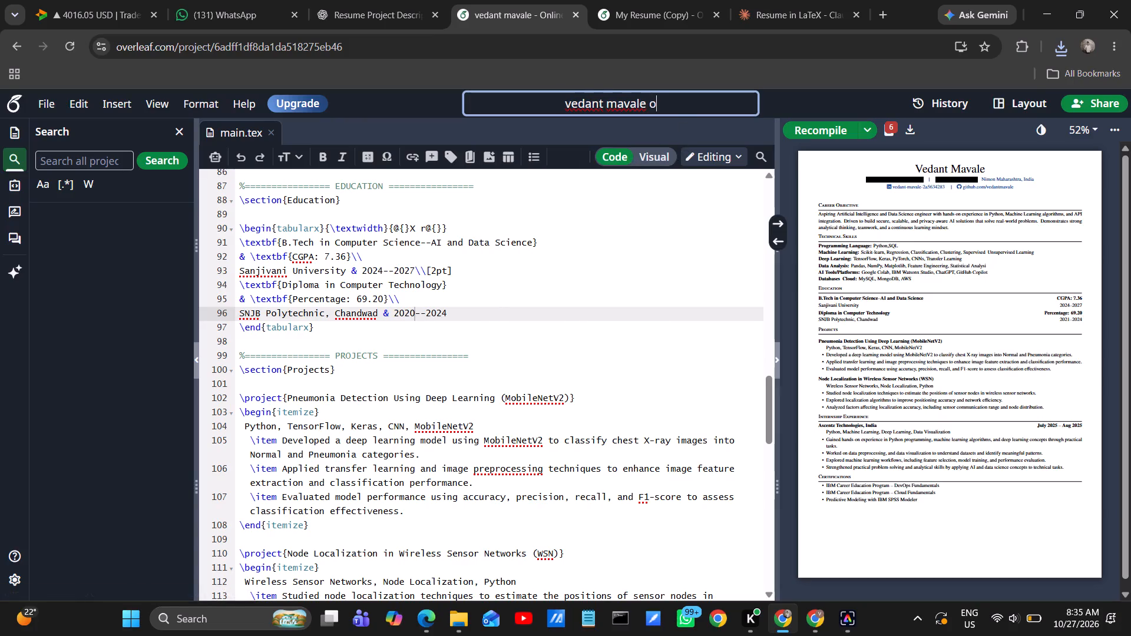
Recompile the renamed resume project with the changed diploma year and download the new PDF.
{"action": "left_click", "coordinate": [835, 128]}
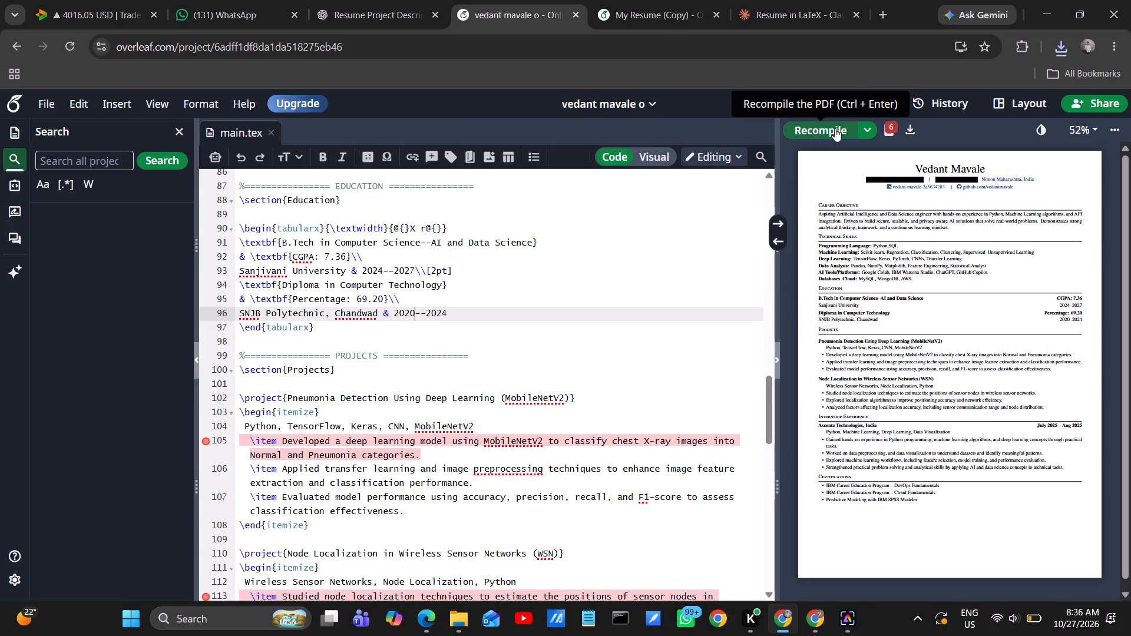
{"action": "left_click", "coordinate": [909, 125]}
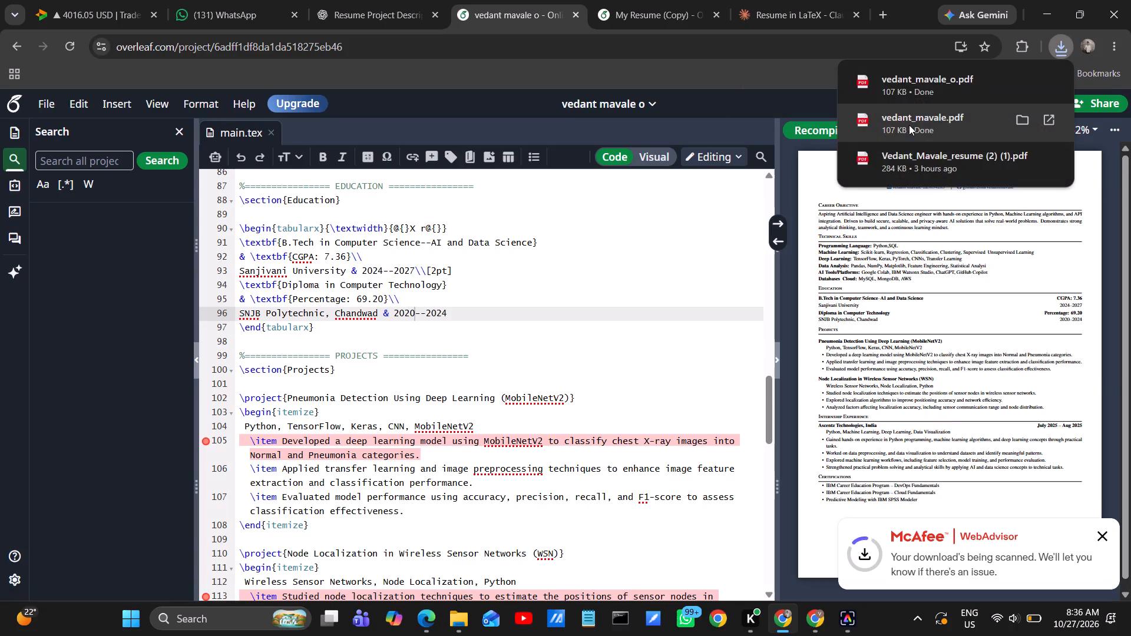
Rename the resume project by removing the trailing "o" from its name.
{"action": "left_click", "coordinate": [641, 109]}
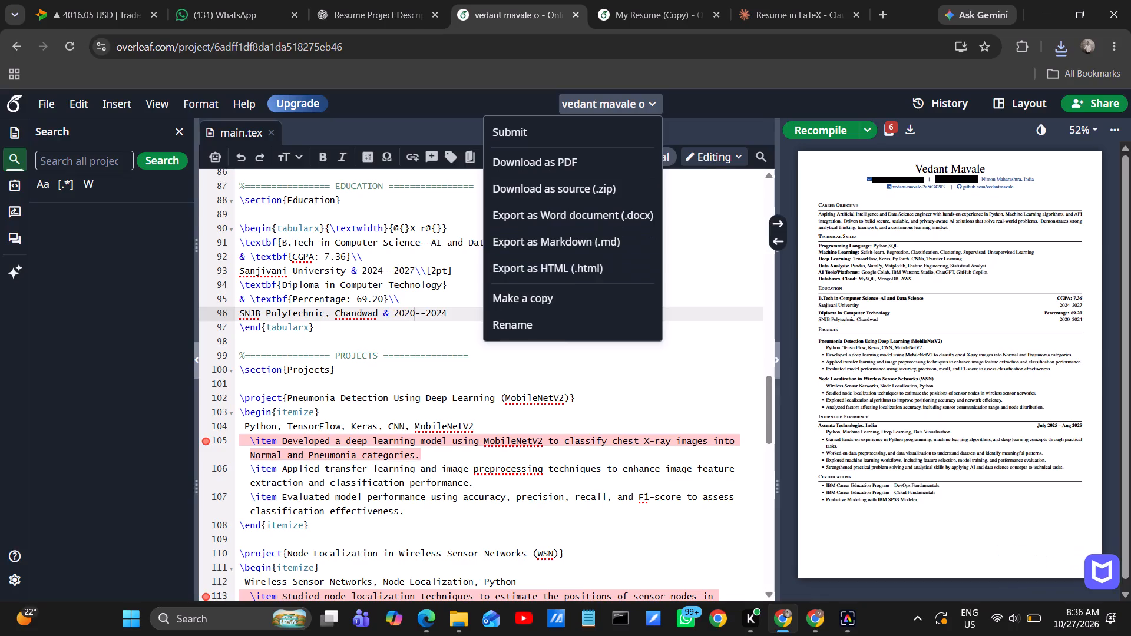
{"action": "left_click", "coordinate": [565, 322]}
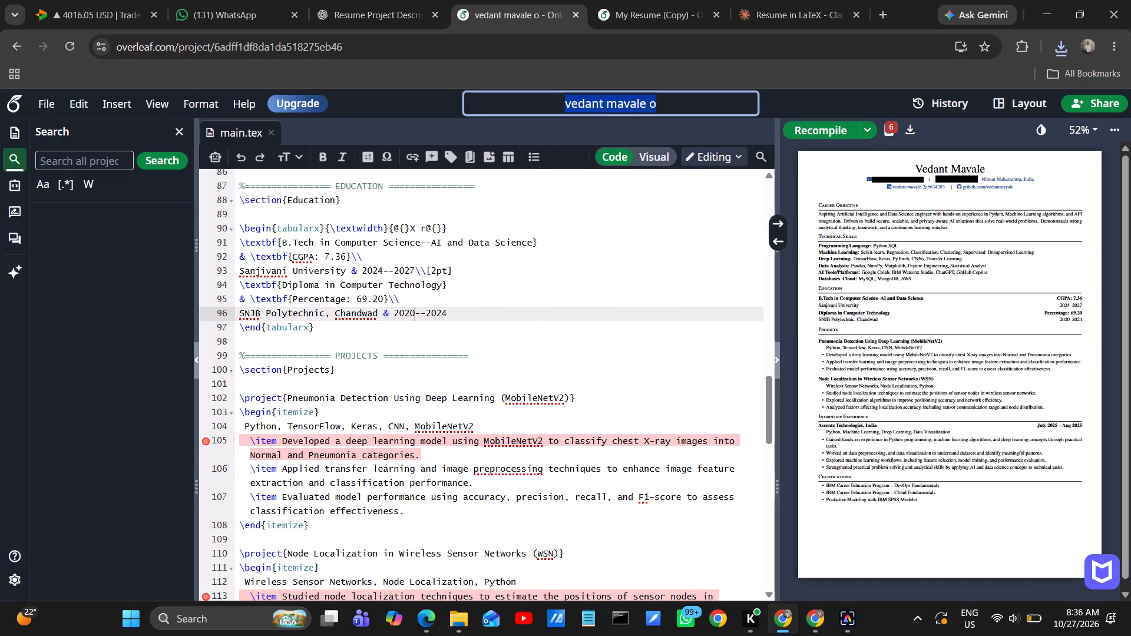
{"action": "left_click", "coordinate": [669, 101]}
{"action": "key", "text": "BackSpace"}
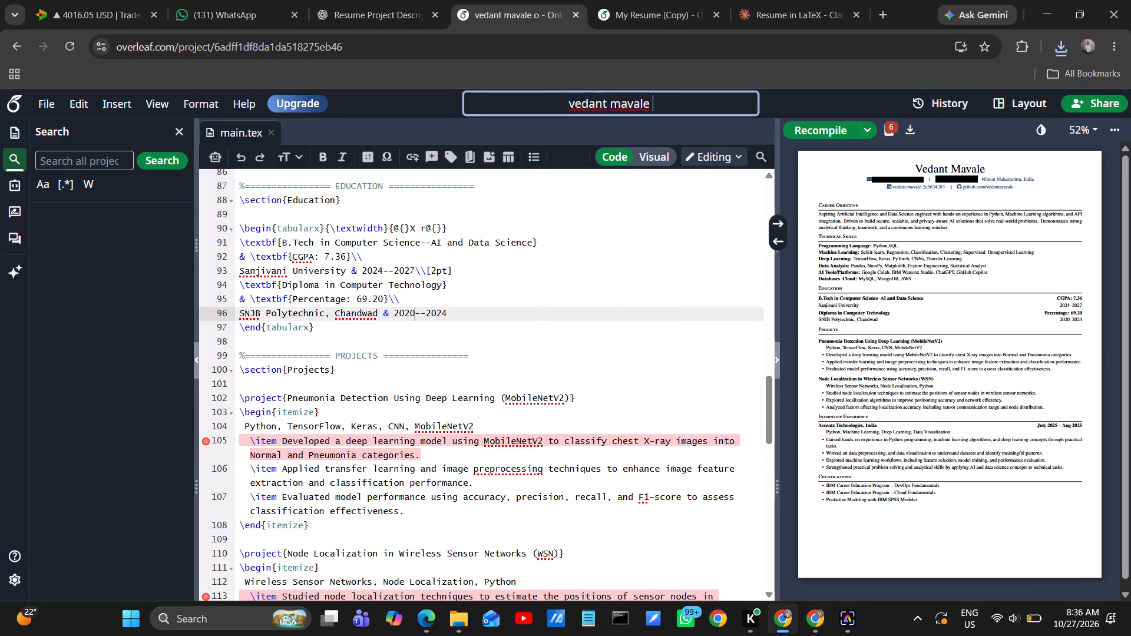
Set the start year of the SNJB Polytechnic diploma to 2021 in the Education section and recompile.
{"action": "left_click", "coordinate": [414, 313]}
{"action": "key", "text": "BackSpace"}
{"action": "key", "text": "1"}
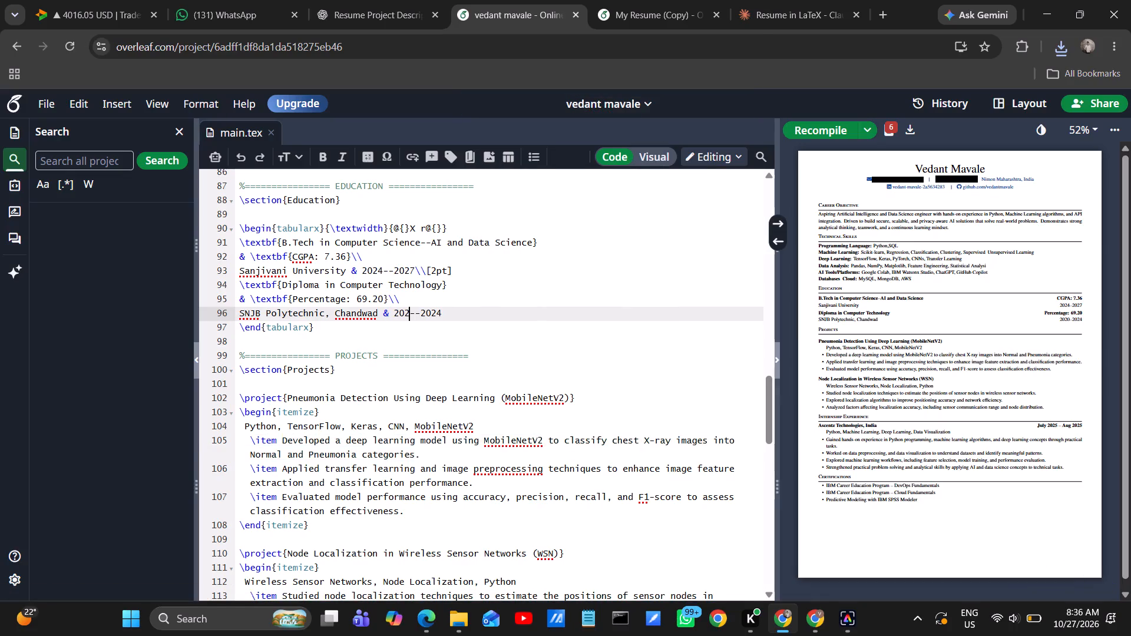
{"action": "left_click", "coordinate": [815, 124]}
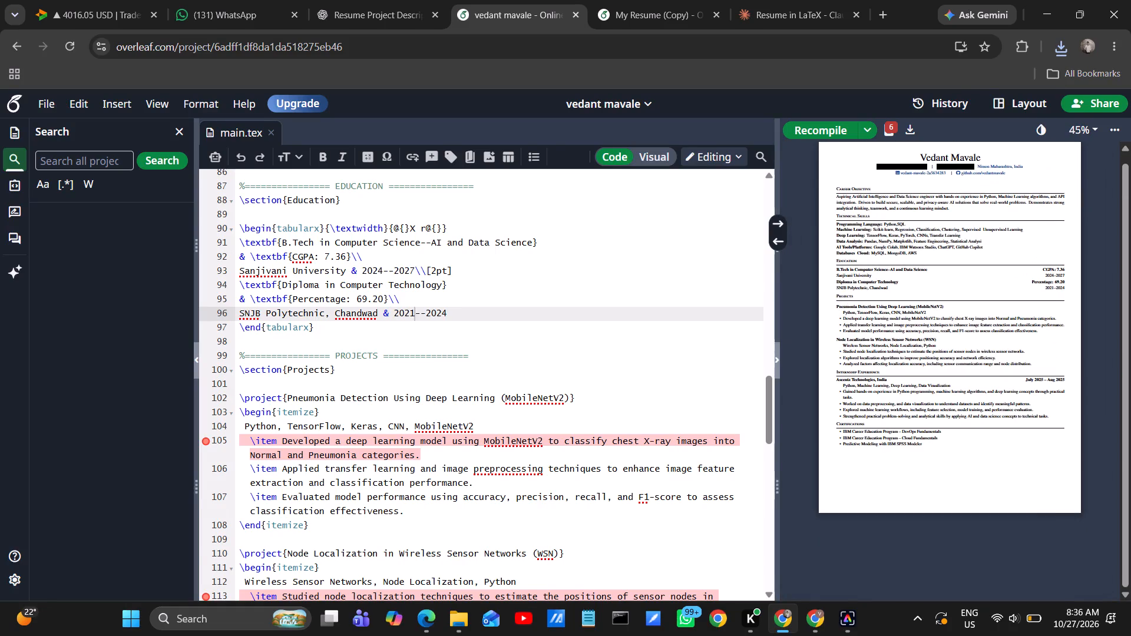
Remove "Copilot" after GitHub in the AI Tools/Platforms entry of Technical Skills and recompile the resume.
{"action": "scroll", "coordinate": [678, 290], "scroll_direction": "up", "scroll_amount": 2}
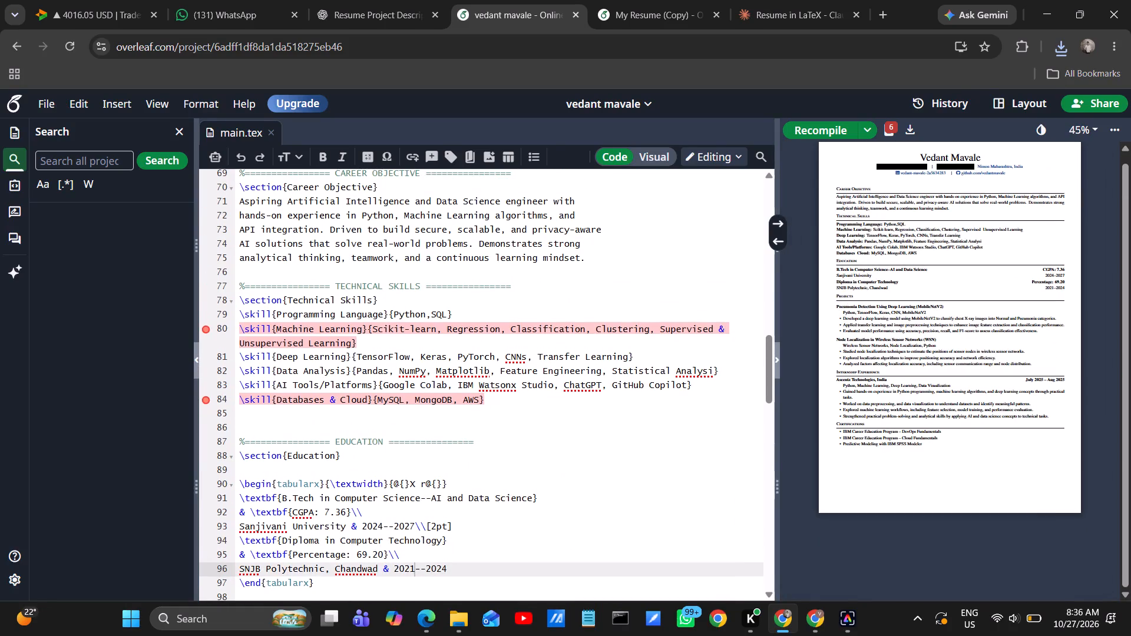
{"action": "left_click", "coordinate": [687, 386]}
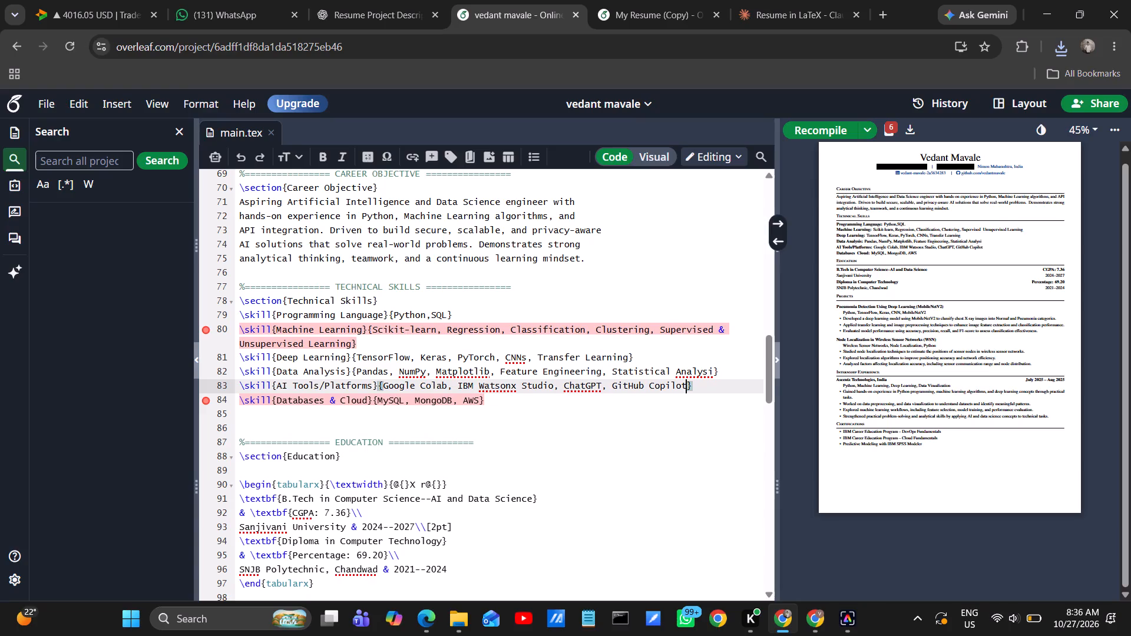
{"action": "key", "text": "BackSpace"}
{"action": "key", "text": "BackSpace"}
{"action": "key", "text": "BackSpace"}
{"action": "key", "text": "BackSpace"}
{"action": "key", "text": "BackSpace"}
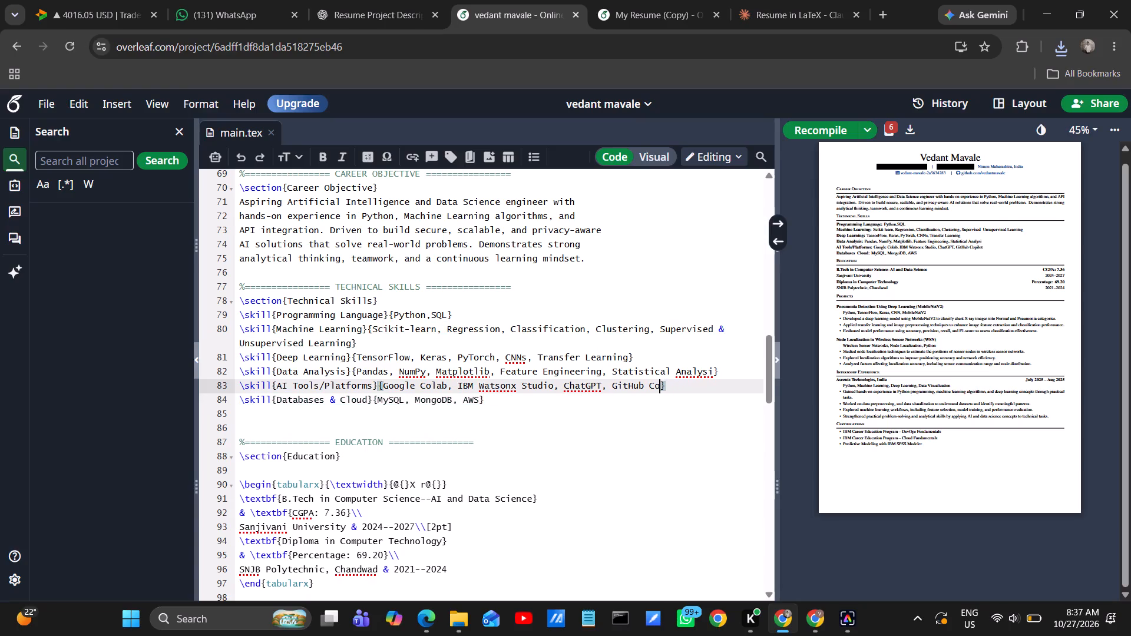
{"action": "key", "text": "BackSpace"}
{"action": "key", "text": "BackSpace"}
{"action": "key", "text": "BackSpace"}
{"action": "left_click", "coordinate": [816, 128]}
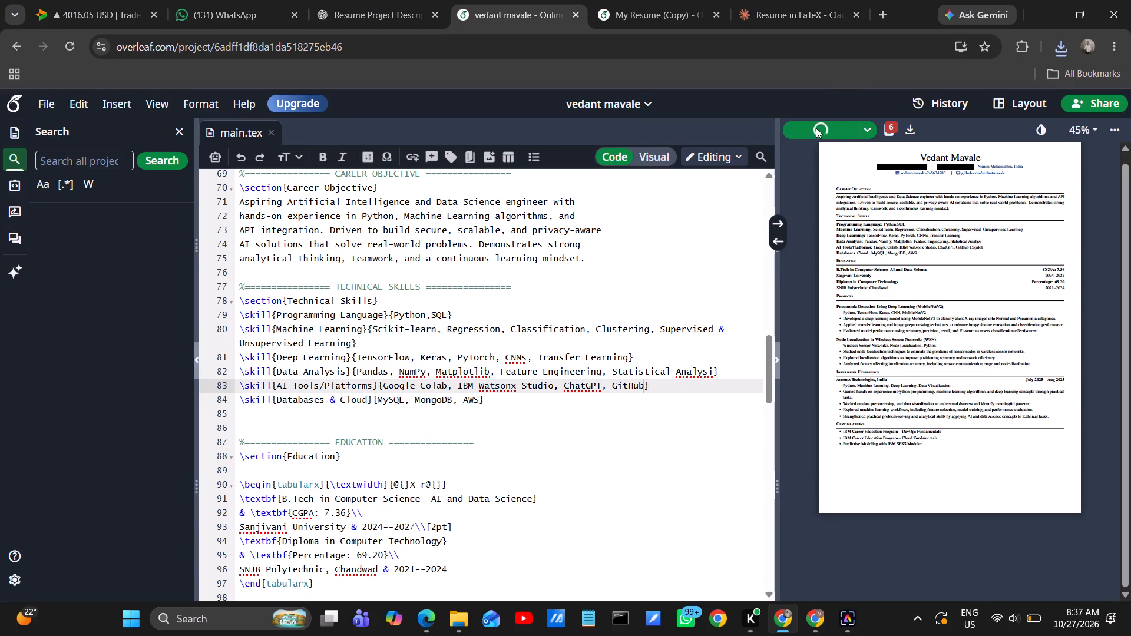
Check the recompiled resume preview and download the PDF.
{"action": "scroll", "coordinate": [940, 279], "scroll_direction": "up", "scroll_amount": 1}
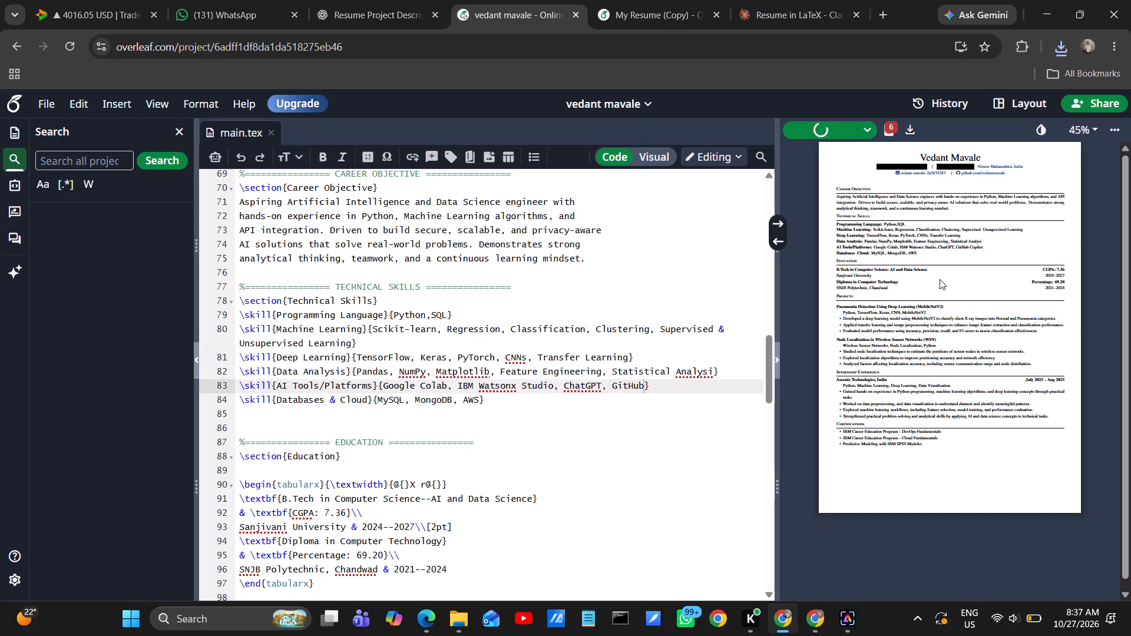
{"action": "scroll", "coordinate": [940, 279], "scroll_direction": "up", "scroll_amount": 1}
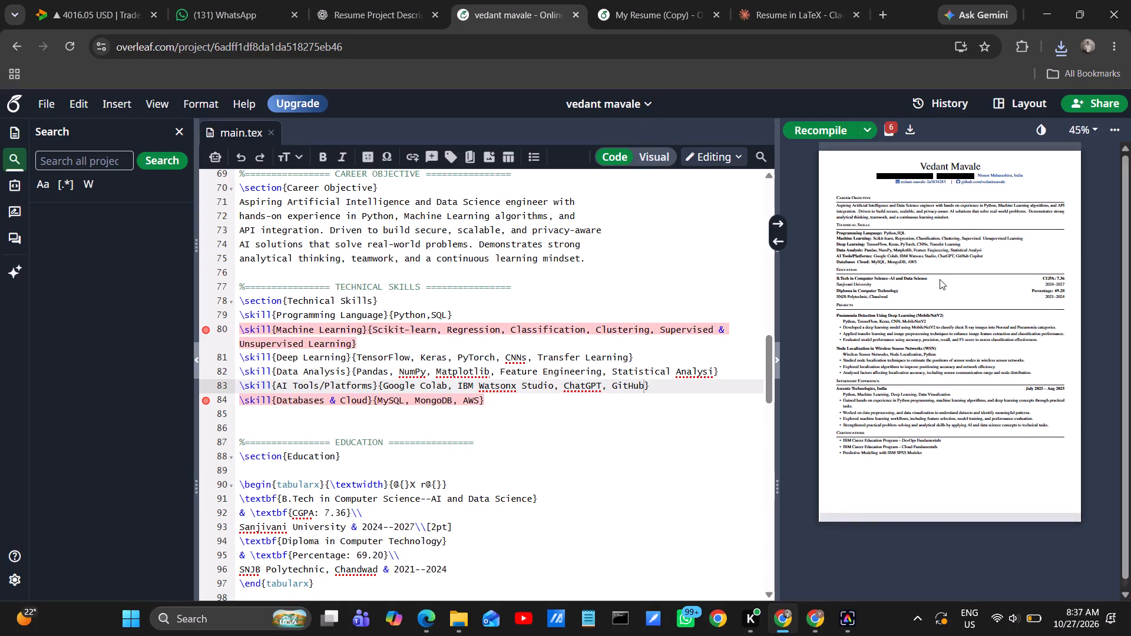
{"action": "left_click", "coordinate": [904, 130]}
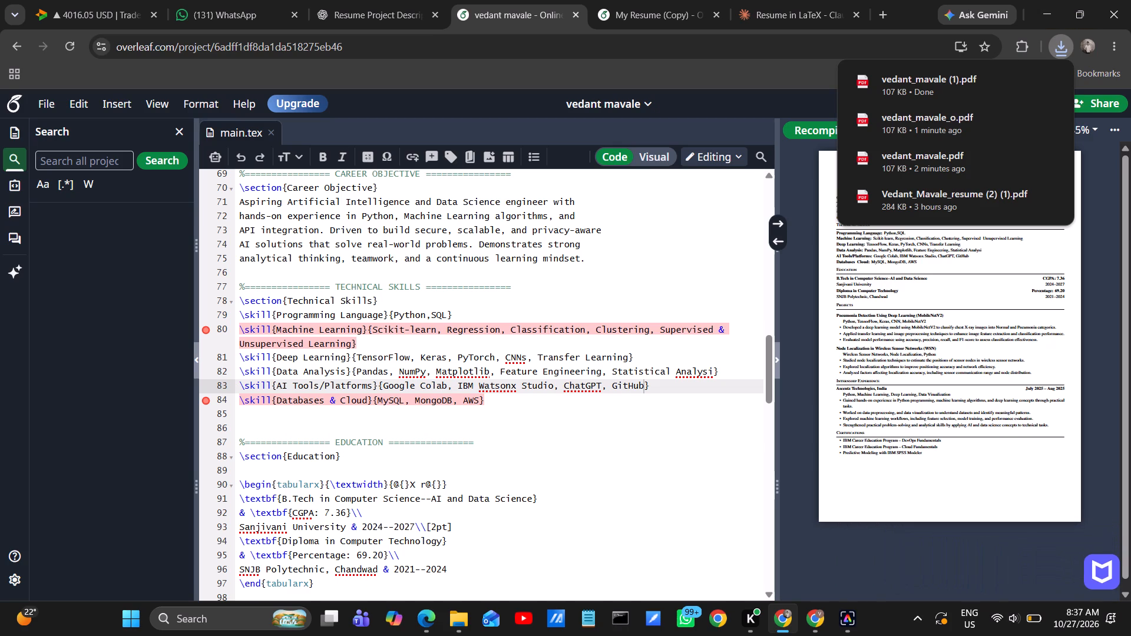
Delete the compiled resume PDF dated 8:35 AM from the Downloads folder in File Explorer.
{"action": "left_click", "coordinate": [458, 629]}
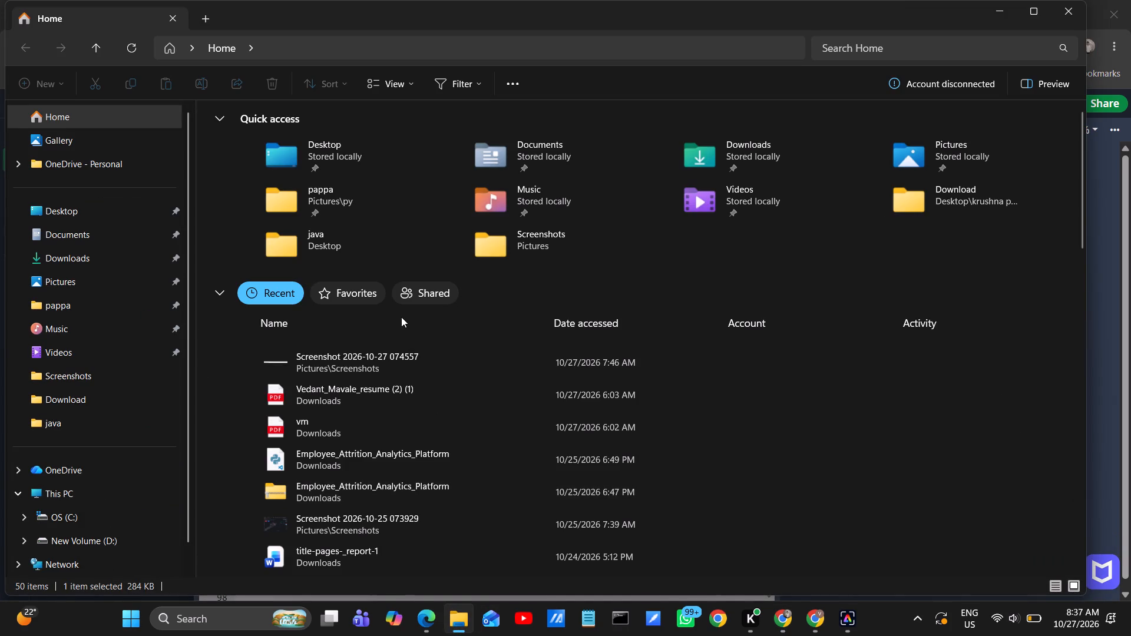
{"action": "left_click", "coordinate": [98, 250]}
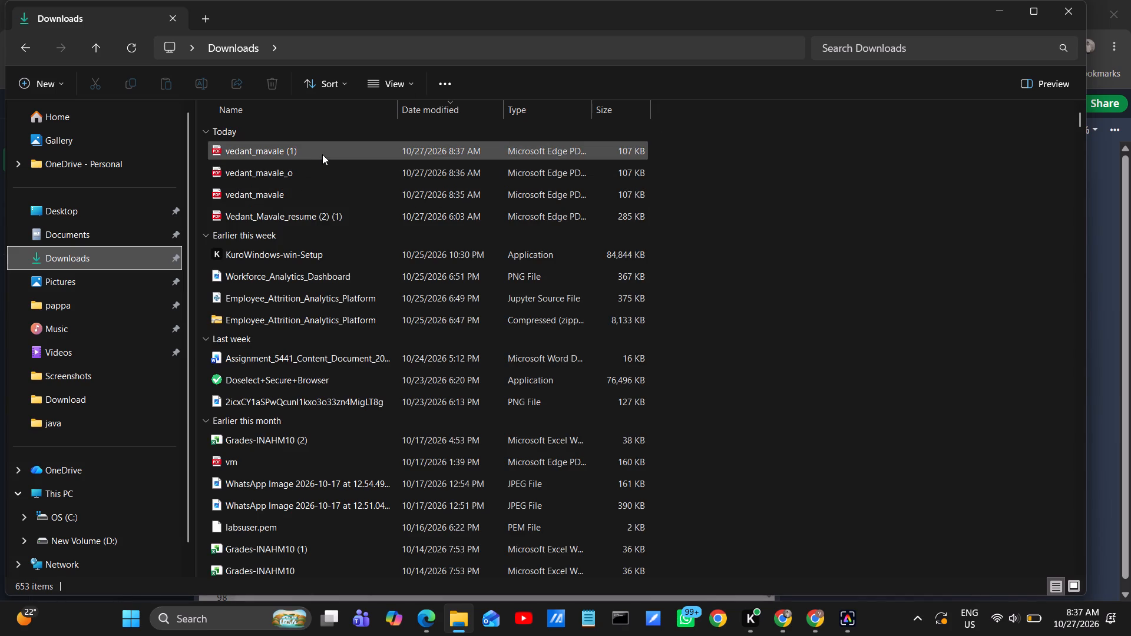
{"action": "right_click", "coordinate": [309, 201]}
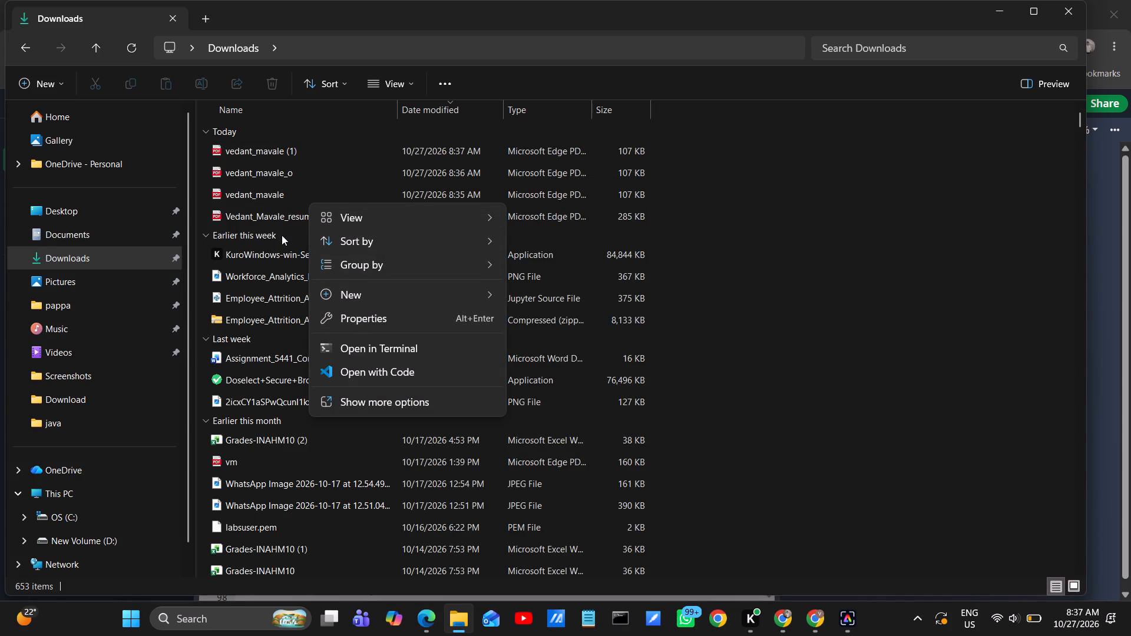
{"action": "right_click", "coordinate": [277, 196]}
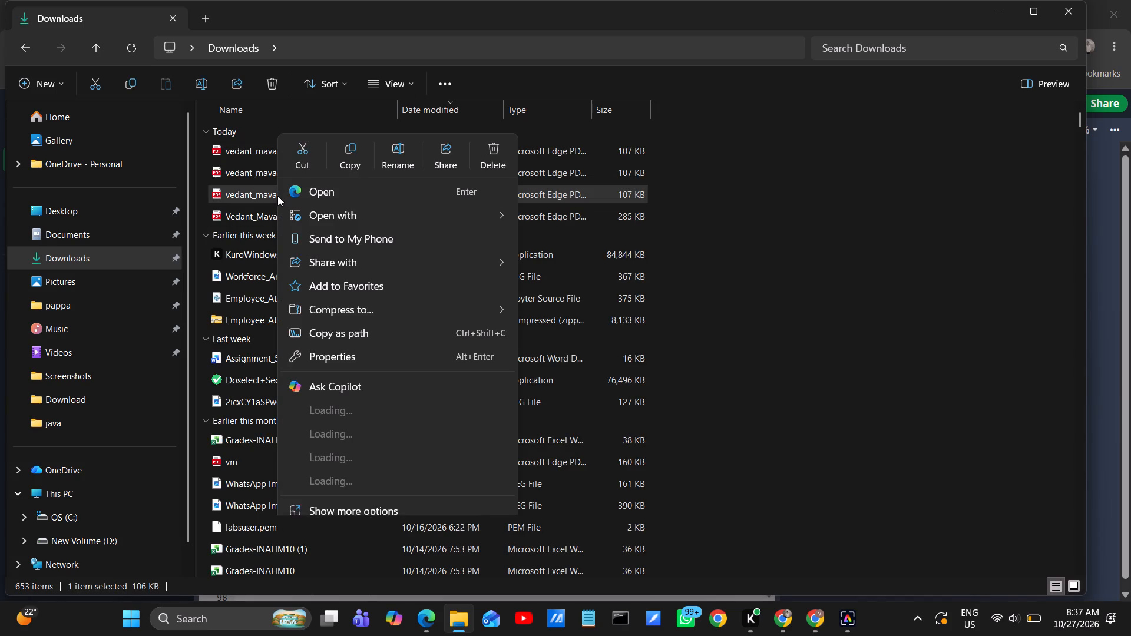
{"action": "left_click", "coordinate": [487, 152]}
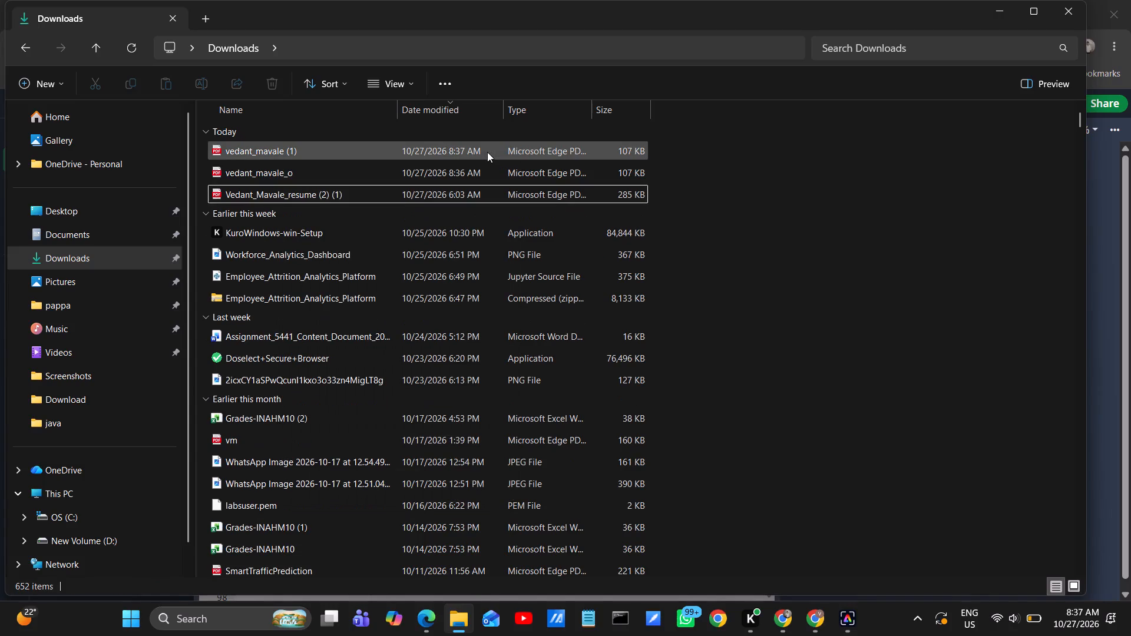
Open the earlier resume PDF dated 6:03 AM from Downloads, review its sections, and close the viewer and File Explorer.
{"action": "double_click", "coordinate": [407, 193]}
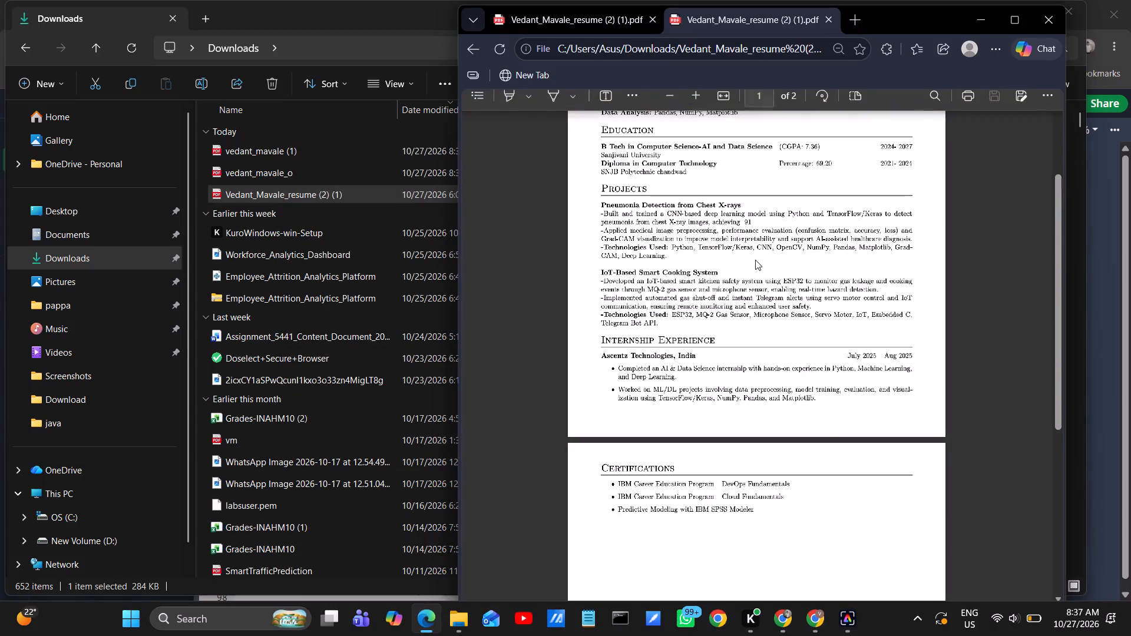
{"action": "scroll", "coordinate": [755, 260], "scroll_direction": "down", "scroll_amount": 1}
{"action": "scroll", "coordinate": [755, 260], "scroll_direction": "up", "scroll_amount": 3}
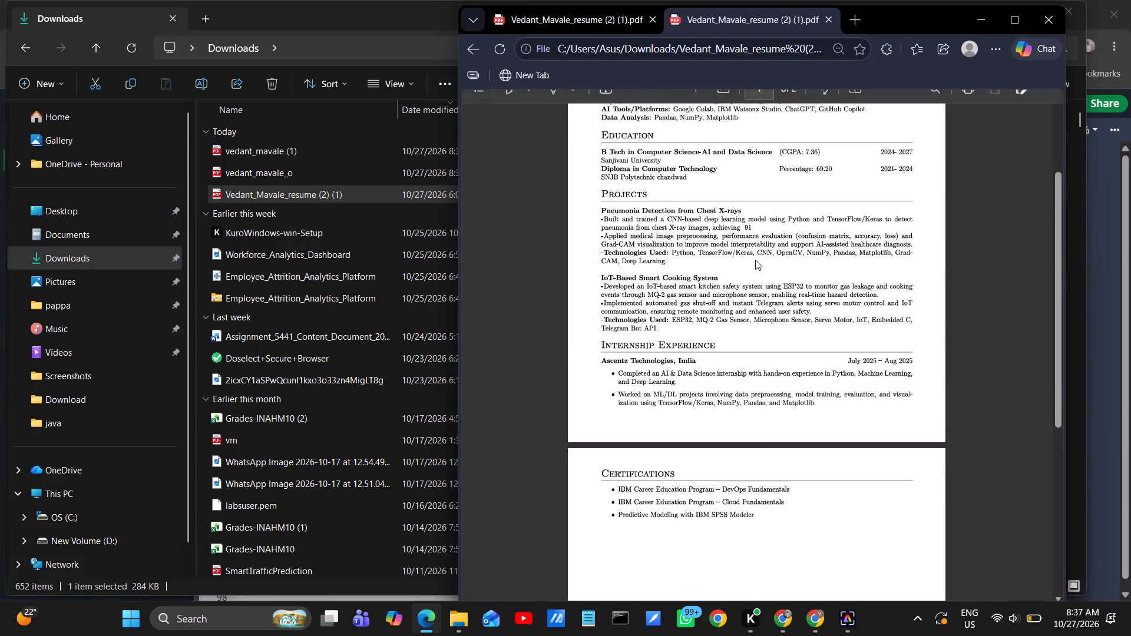
{"action": "scroll", "coordinate": [755, 260], "scroll_direction": "up", "scroll_amount": 2}
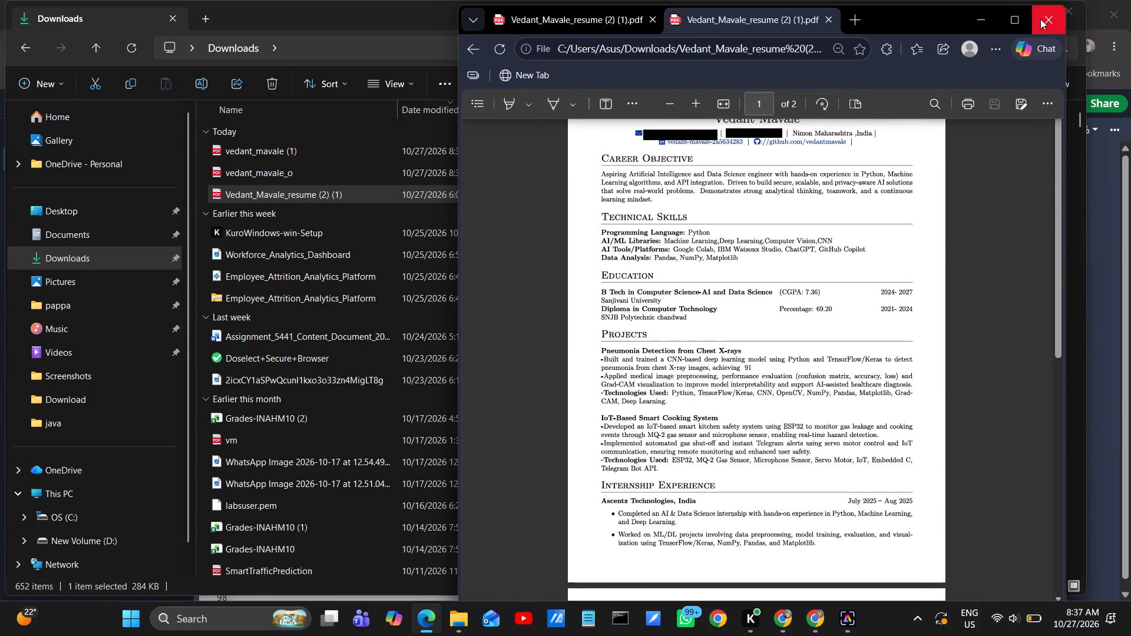
{"action": "left_click", "coordinate": [1040, 19]}
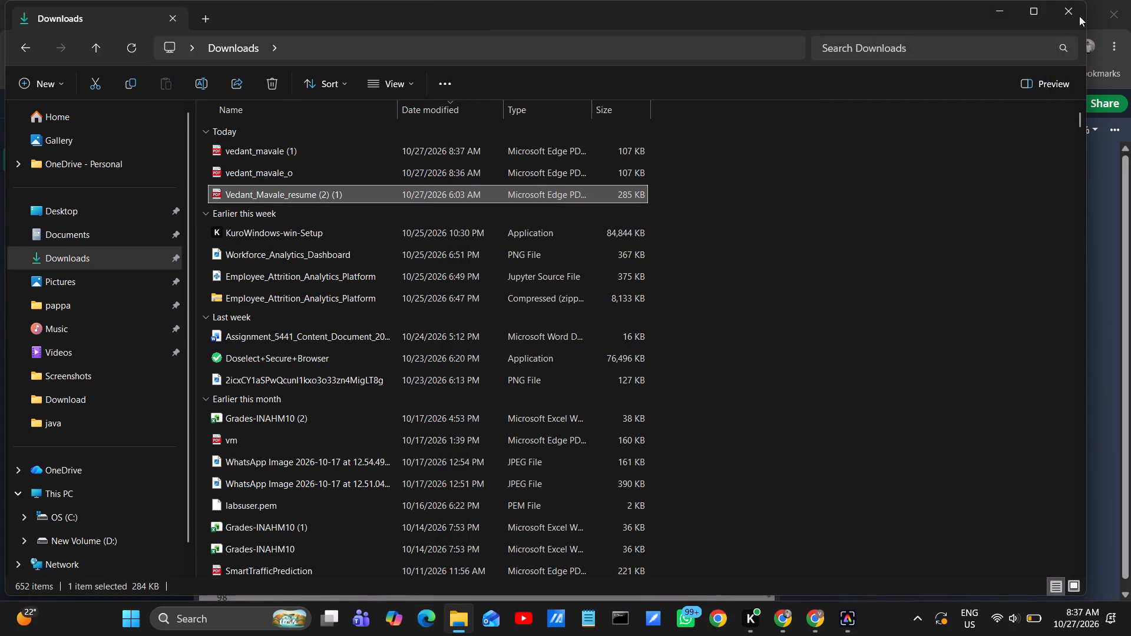
{"action": "left_click", "coordinate": [1059, 9]}
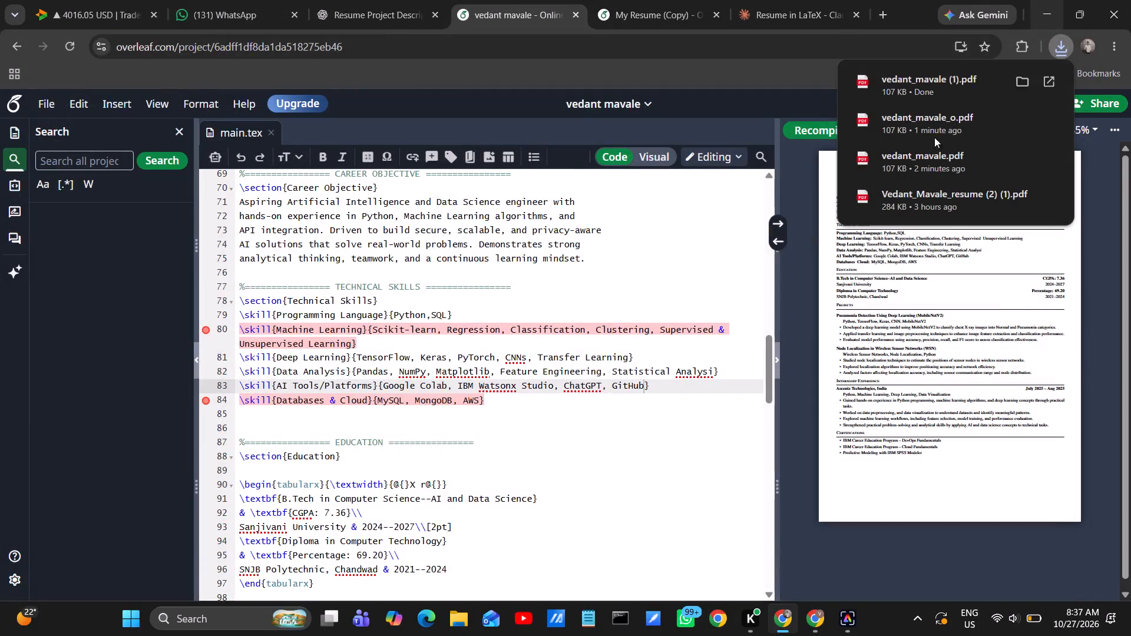
Dismiss the recent downloads list and save the edited resume in Overleaf.
{"action": "left_click", "coordinate": [788, 376]}
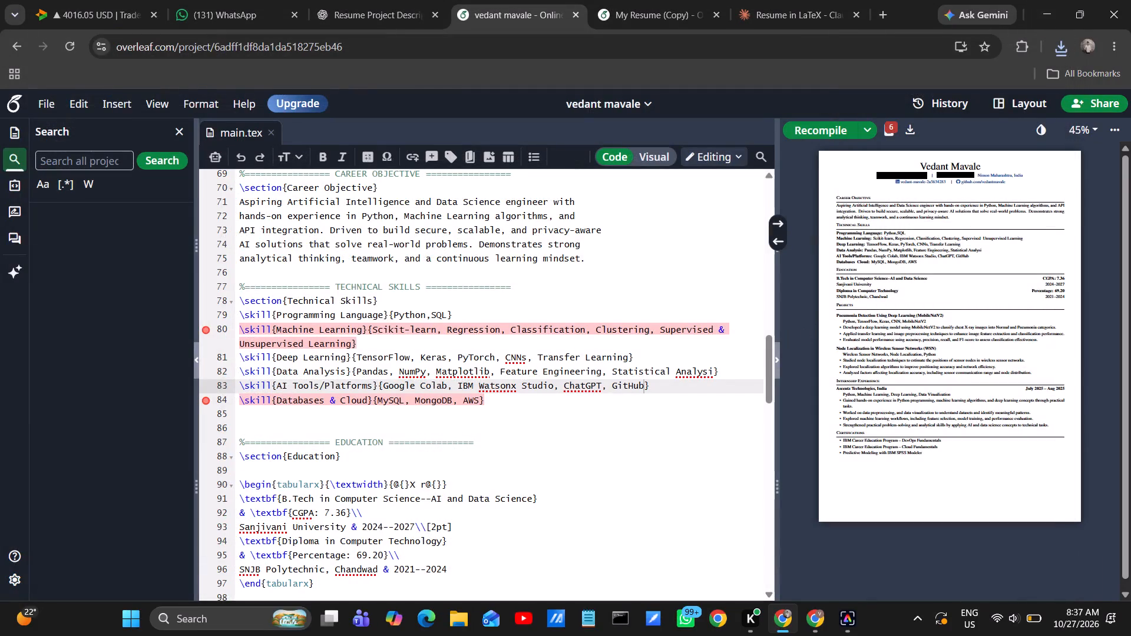
{"action": "key", "text": "ctrl+s"}
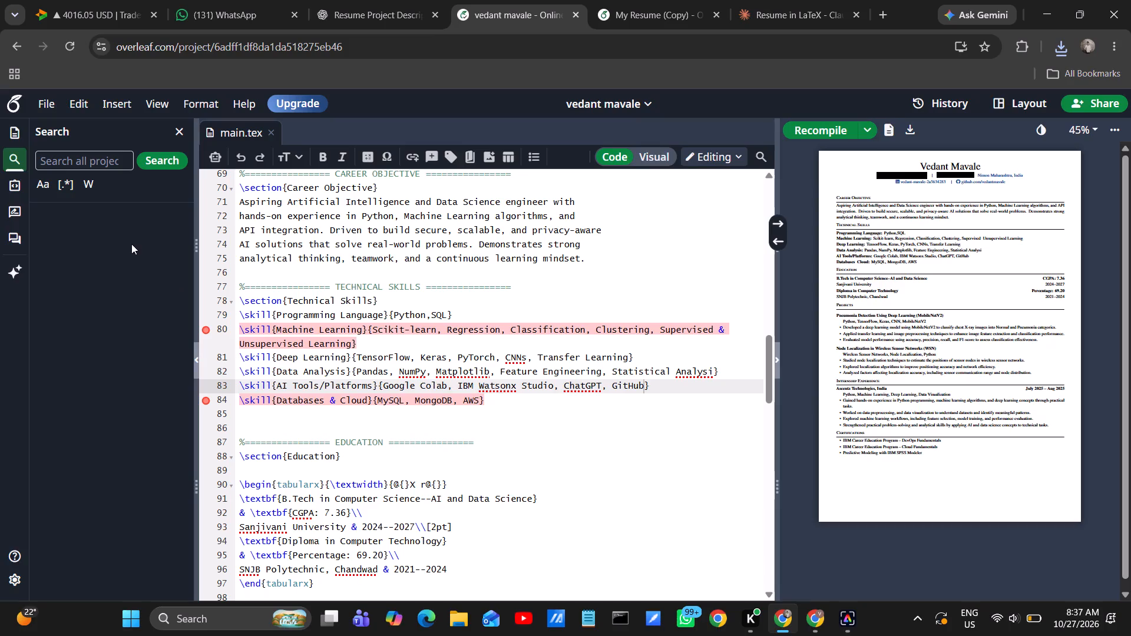
Open the most recently modified resume project from the Overleaf project list in a new browser tab and recompile it.
{"action": "left_click", "coordinate": [887, 12]}
{"action": "key", "text": "o"}
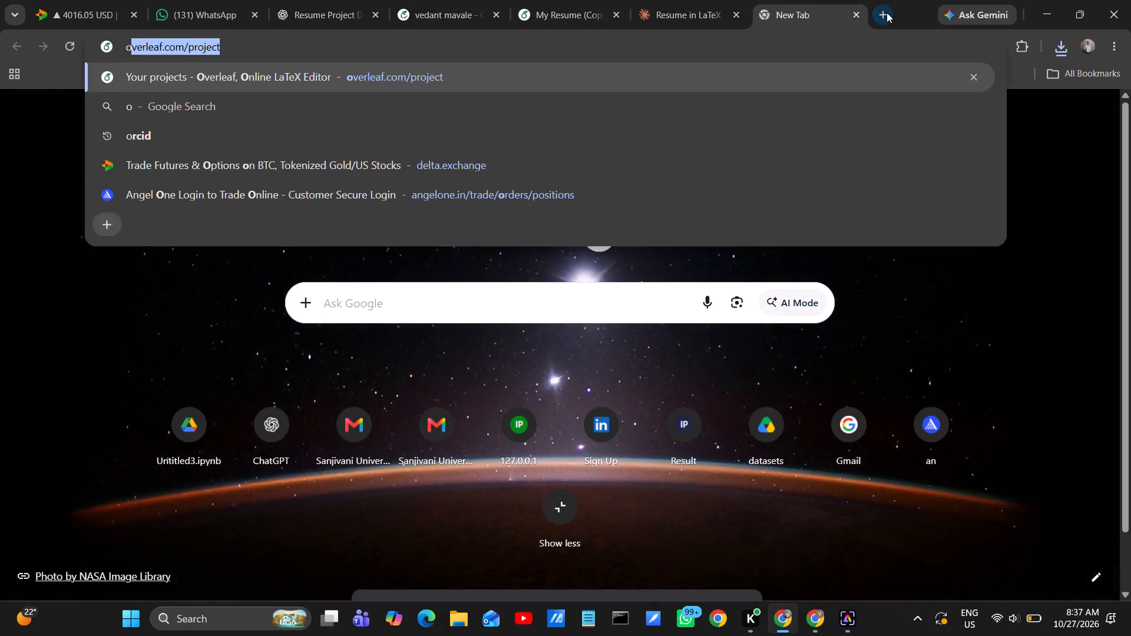
{"action": "key", "text": "Return"}
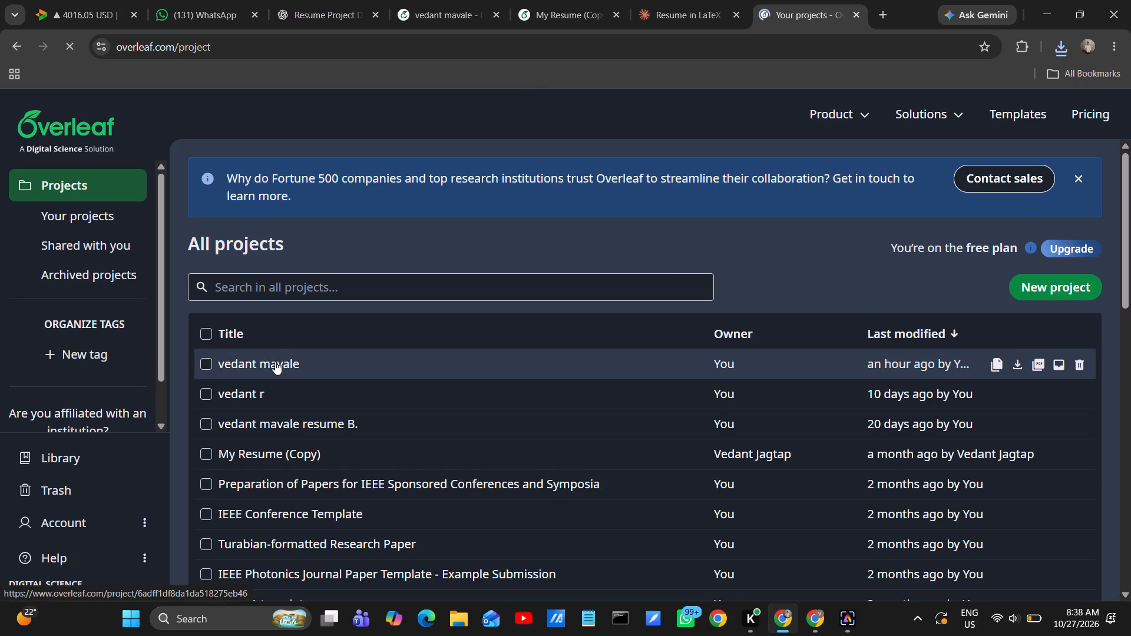
{"action": "double_click", "coordinate": [275, 362]}
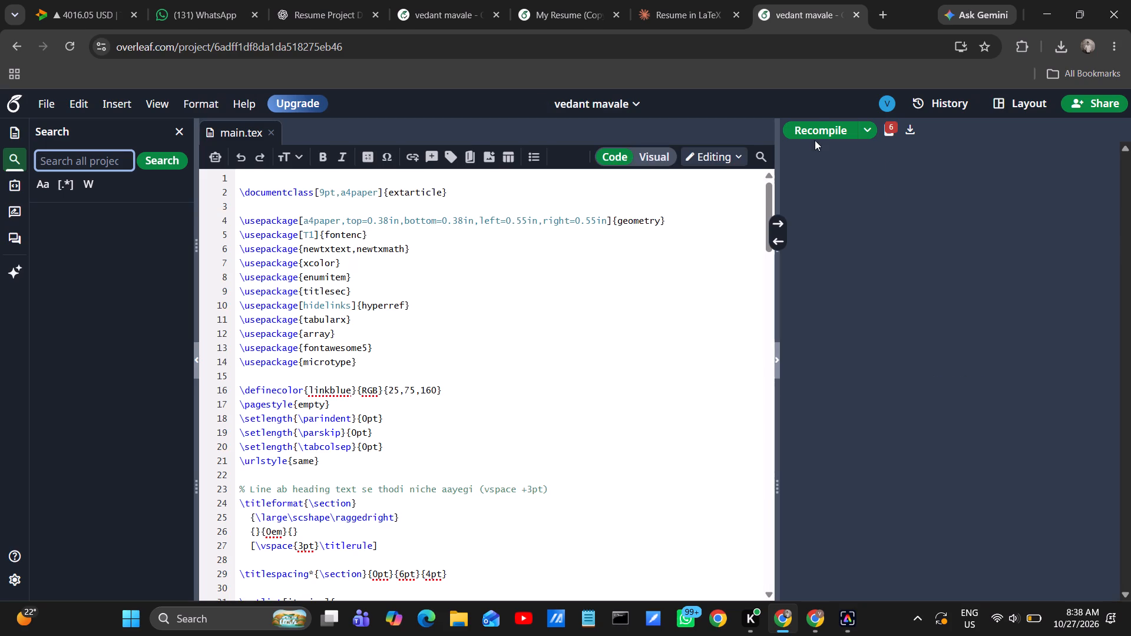
{"action": "left_click", "coordinate": [818, 121]}
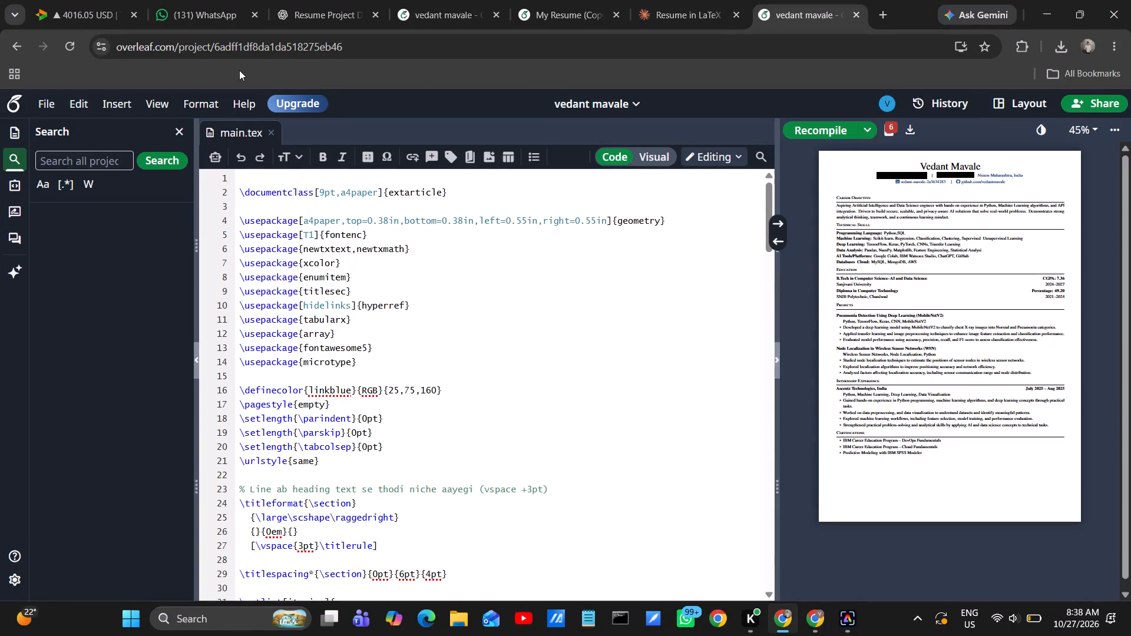
Switch to Delta Exchange, try to reveal the hidden account value in the wallet overview, and dismiss the overview.
{"action": "left_click", "coordinate": [70, 12]}
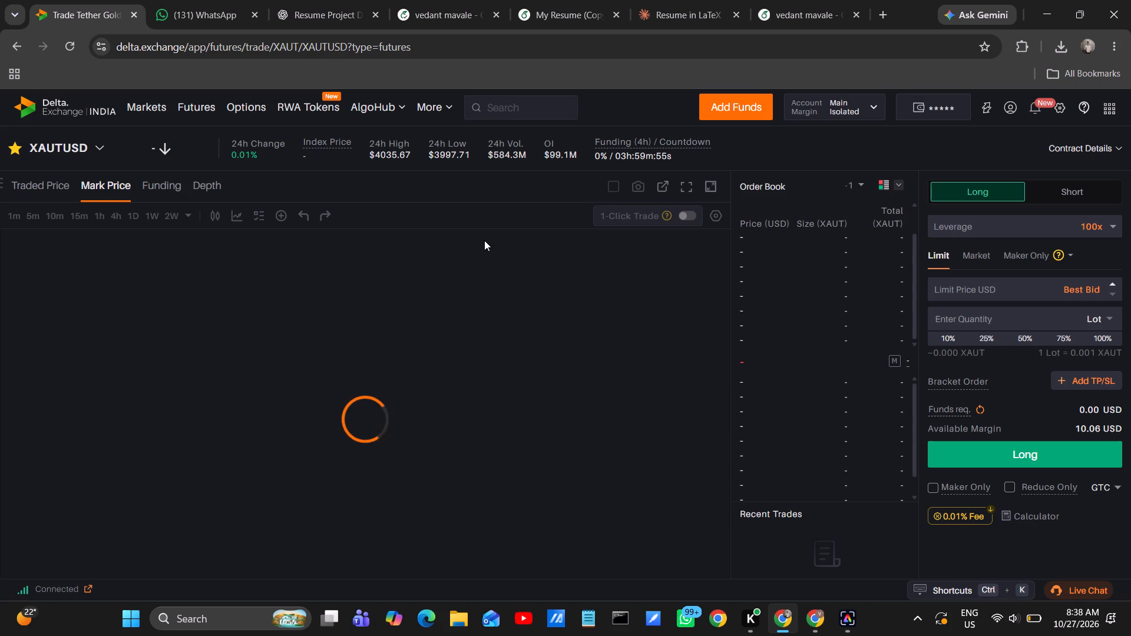
{"action": "left_click", "coordinate": [926, 104]}
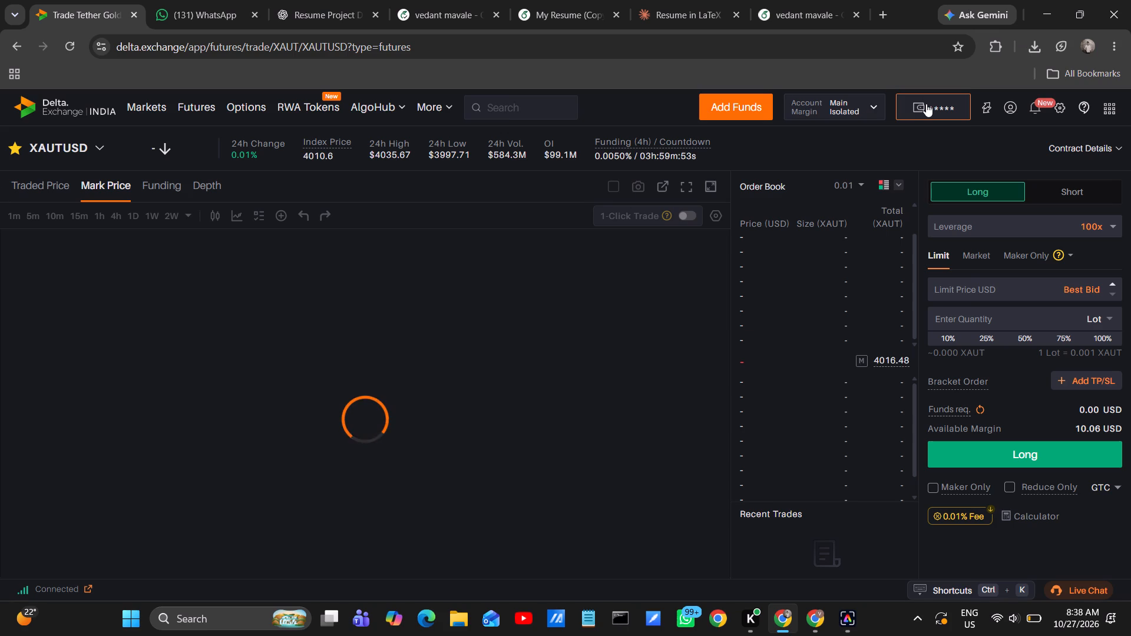
{"action": "left_click", "coordinate": [801, 165]}
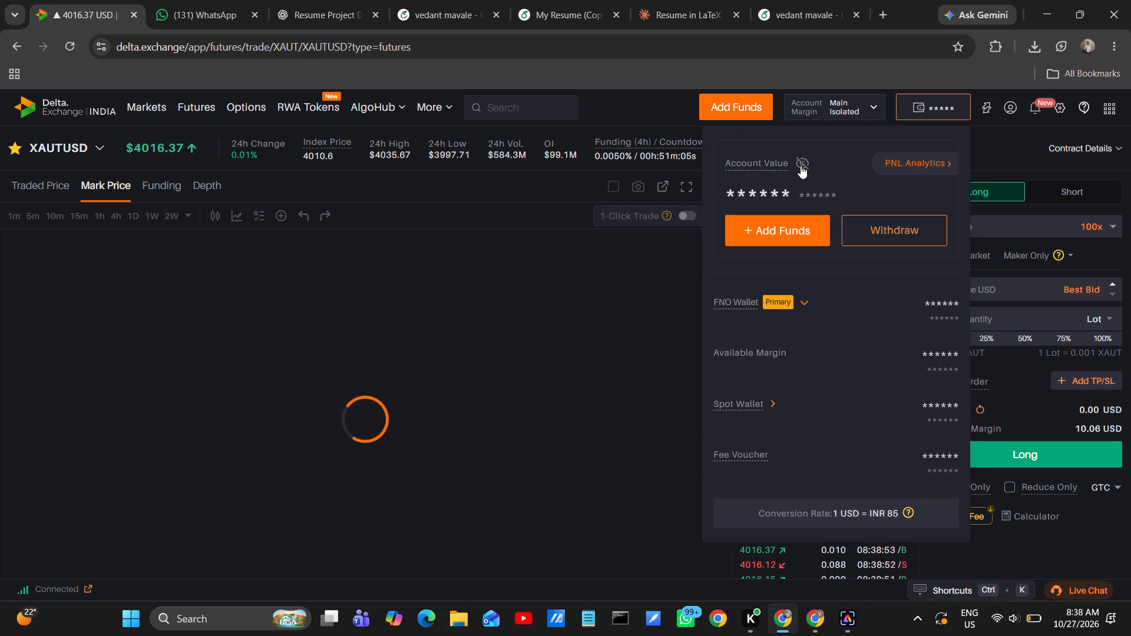
{"action": "left_click", "coordinate": [801, 165]}
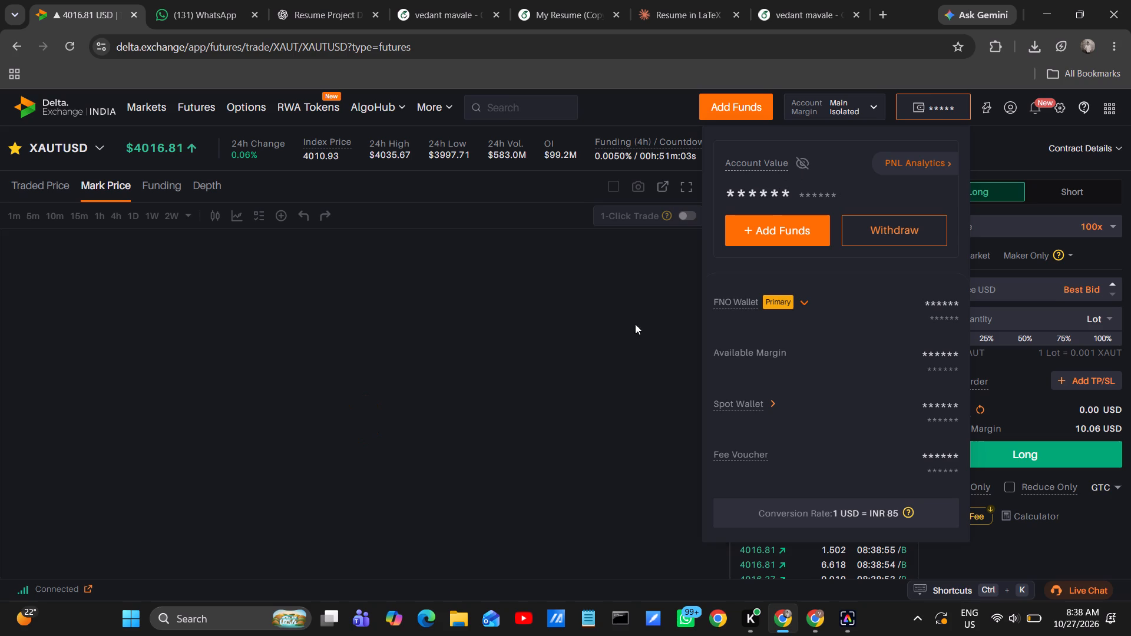
{"action": "left_click", "coordinate": [623, 333]}
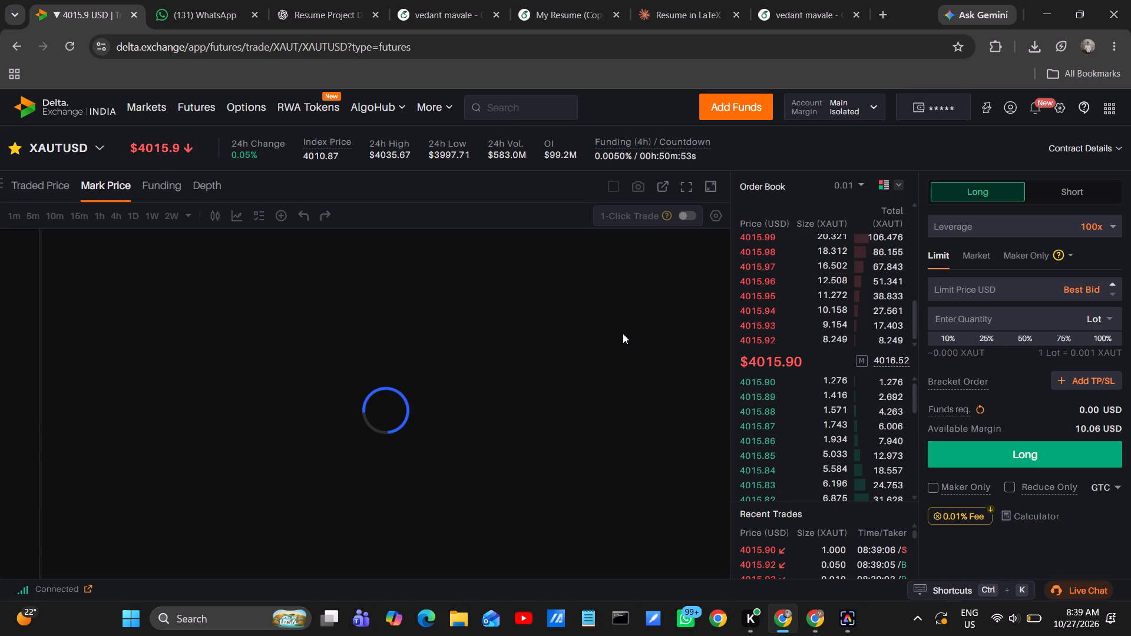
Close the browser window.
{"action": "left_click", "coordinate": [1130, 0]}
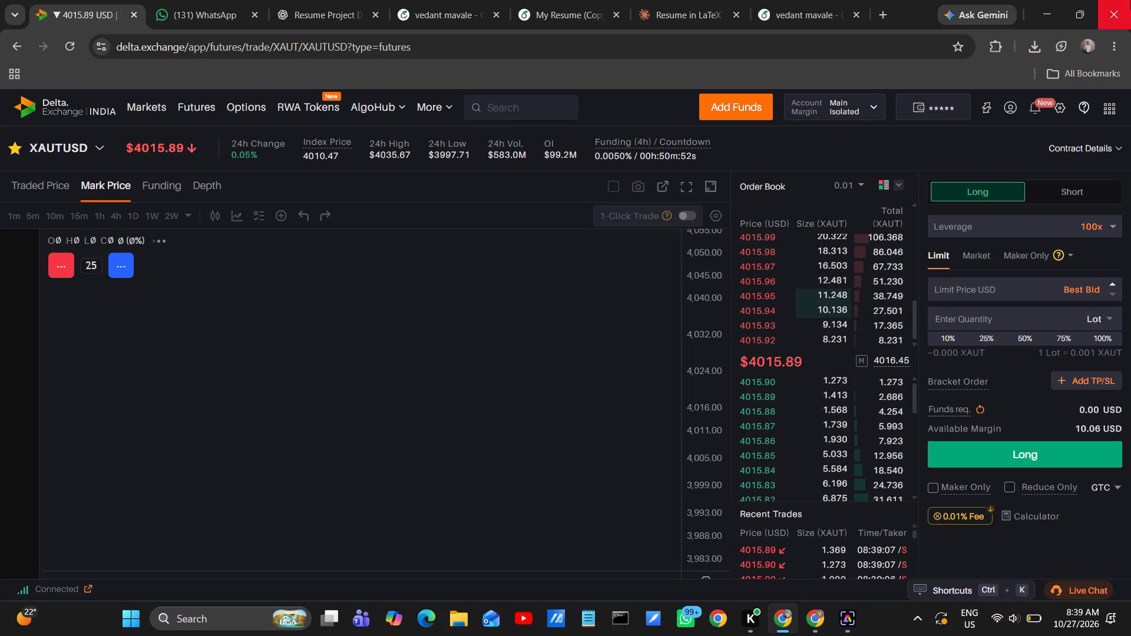
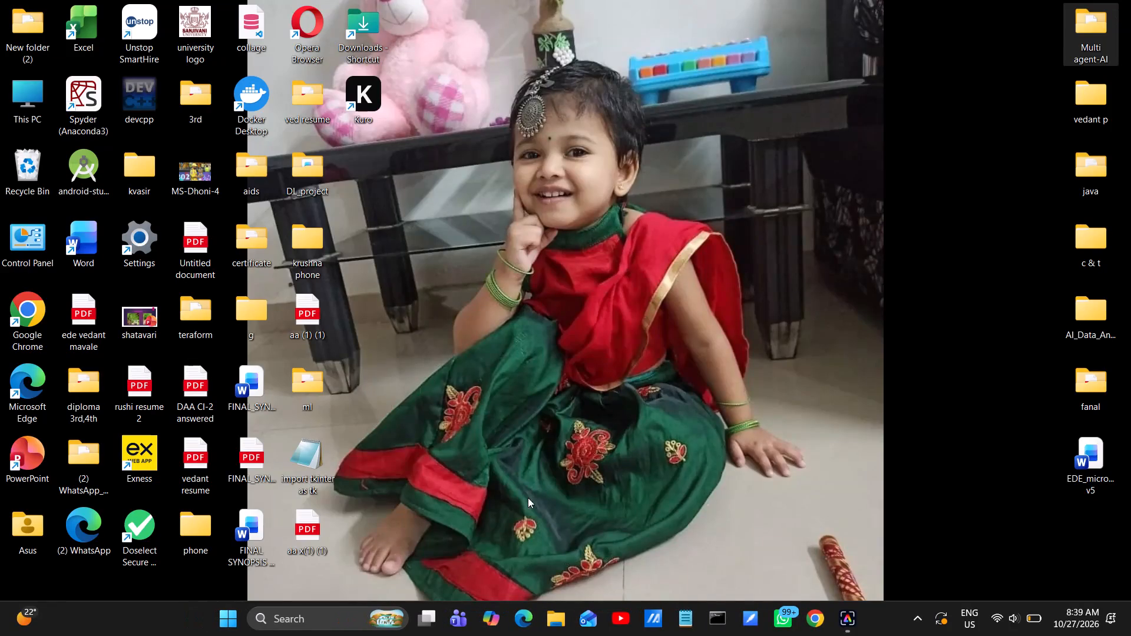
End the Windows session by choosing an action from the computer's power options.
{"action": "left_click", "coordinate": [231, 617]}
{"action": "left_click", "coordinate": [668, 560]}
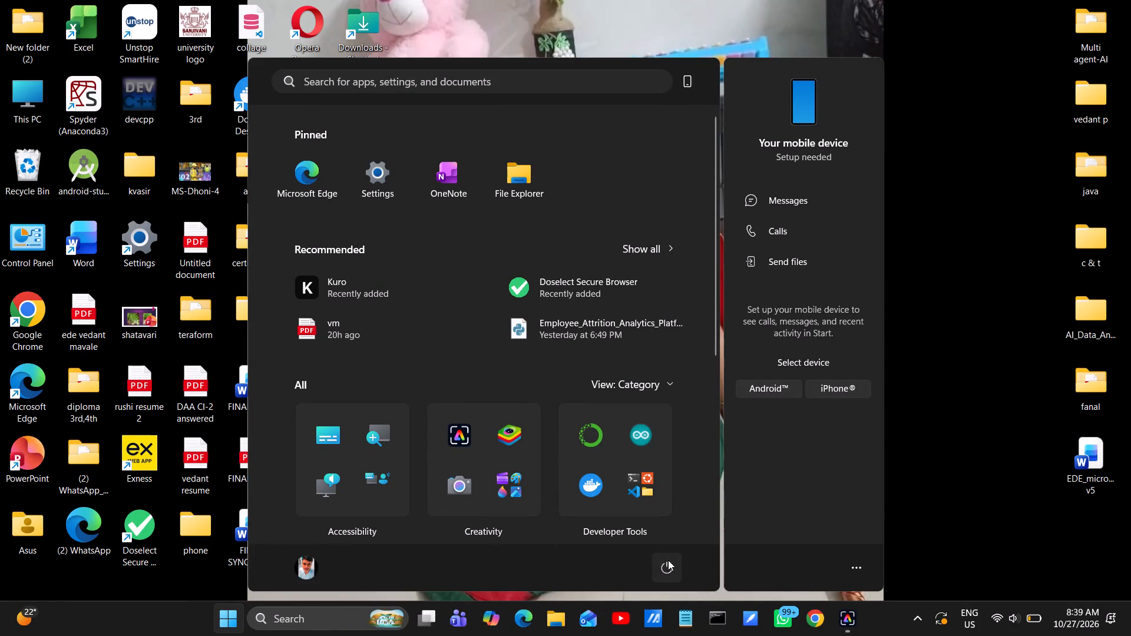
{"action": "left_click", "coordinate": [677, 515]}
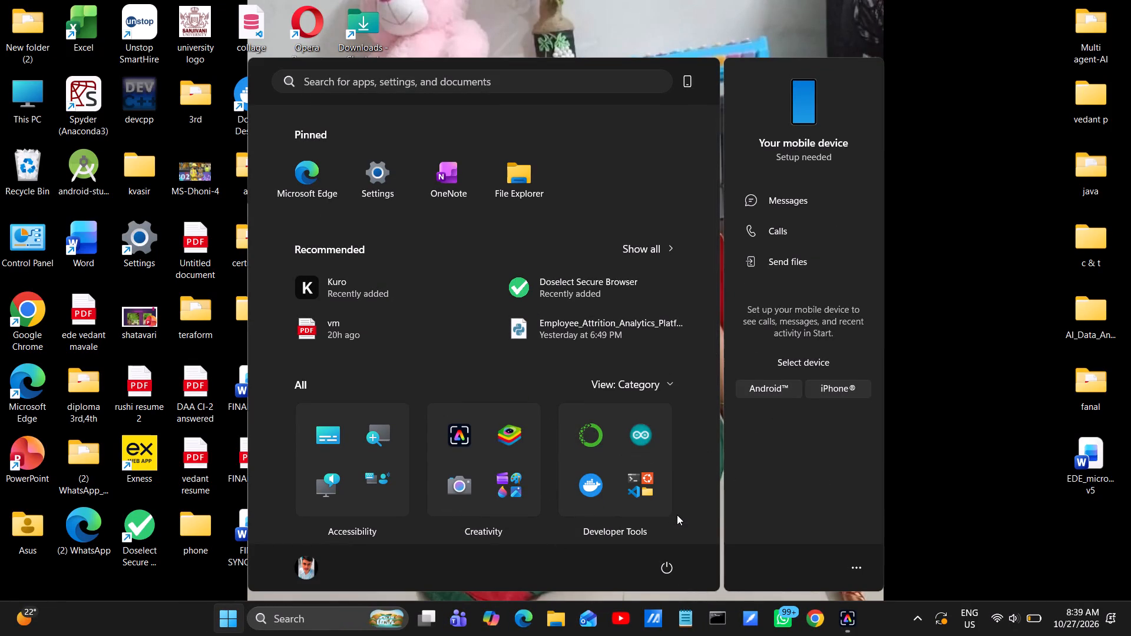